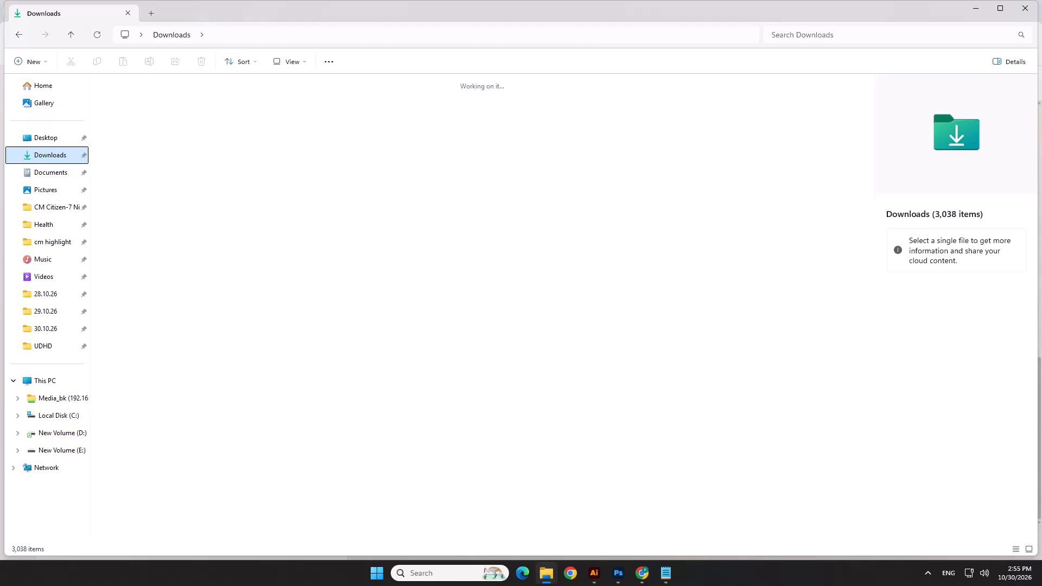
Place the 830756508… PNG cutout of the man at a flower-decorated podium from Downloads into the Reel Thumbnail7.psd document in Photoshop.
{"action": "scroll", "coordinate": [384, 190], "scroll_direction": "down", "scroll_amount": 3}
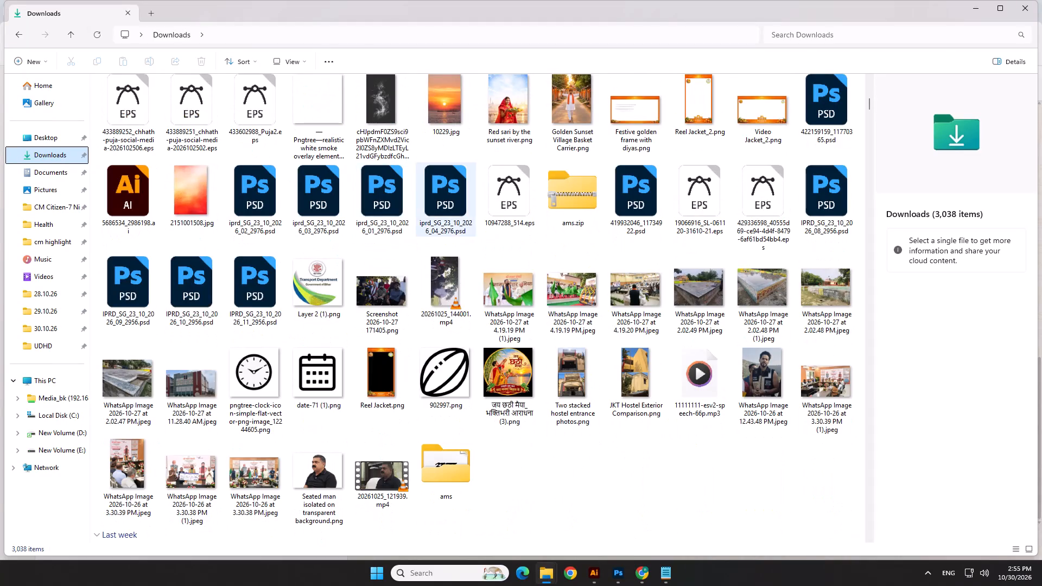
{"action": "scroll", "coordinate": [417, 235], "scroll_direction": "down", "scroll_amount": 2}
{"action": "scroll", "coordinate": [416, 252], "scroll_direction": "up", "scroll_amount": 4}
{"action": "scroll", "coordinate": [416, 252], "scroll_direction": "down", "scroll_amount": 4}
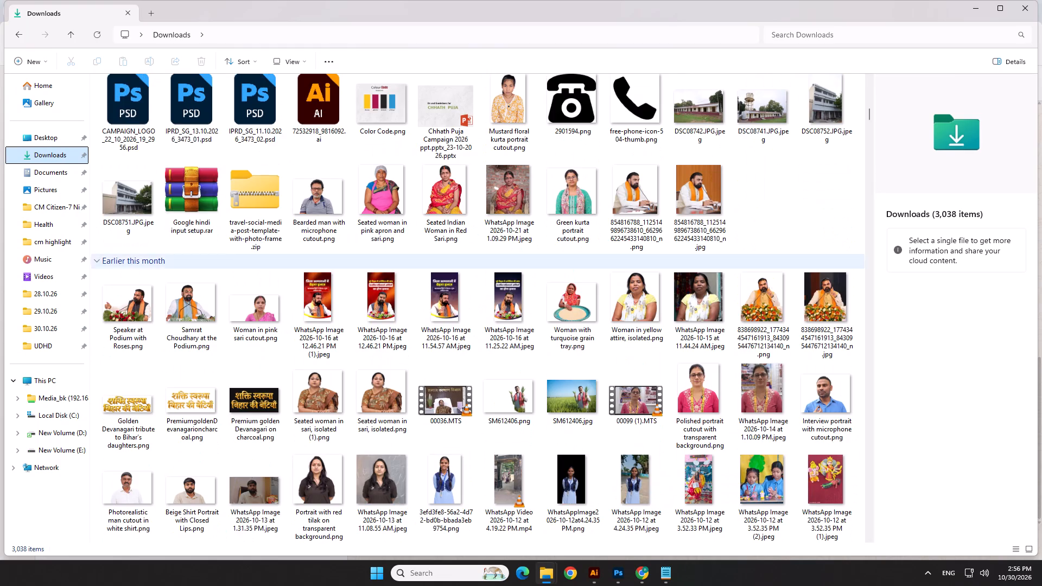
{"action": "scroll", "coordinate": [416, 263], "scroll_direction": "down", "scroll_amount": 1}
{"action": "scroll", "coordinate": [414, 285], "scroll_direction": "up", "scroll_amount": 1}
{"action": "scroll", "coordinate": [414, 286], "scroll_direction": "down", "scroll_amount": 2}
{"action": "scroll", "coordinate": [414, 286], "scroll_direction": "up", "scroll_amount": 1}
{"action": "scroll", "coordinate": [414, 288], "scroll_direction": "down", "scroll_amount": 1}
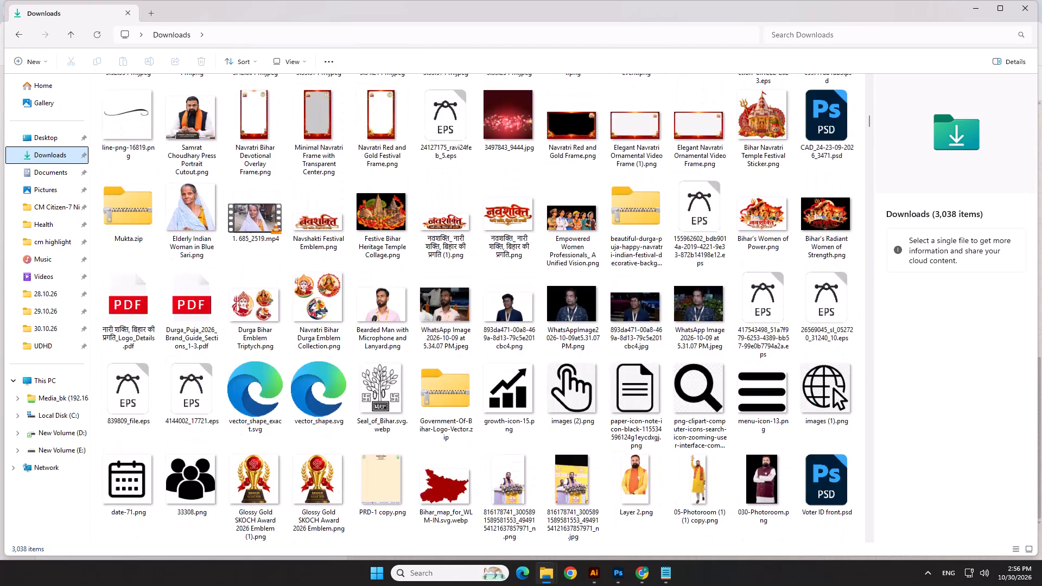
{"action": "scroll", "coordinate": [409, 297], "scroll_direction": "down", "scroll_amount": 2}
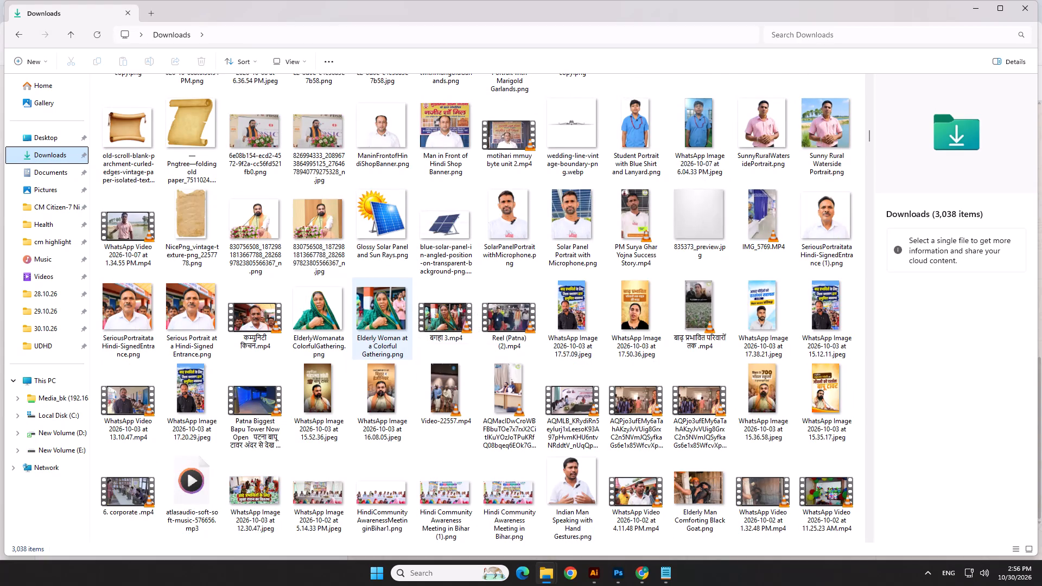
{"action": "left_click_drag", "start_coordinate": [256, 229], "coordinate": [364, 411]}
{"action": "key", "text": "alt+Tab"}
{"action": "key", "text": "alt+Tab"}
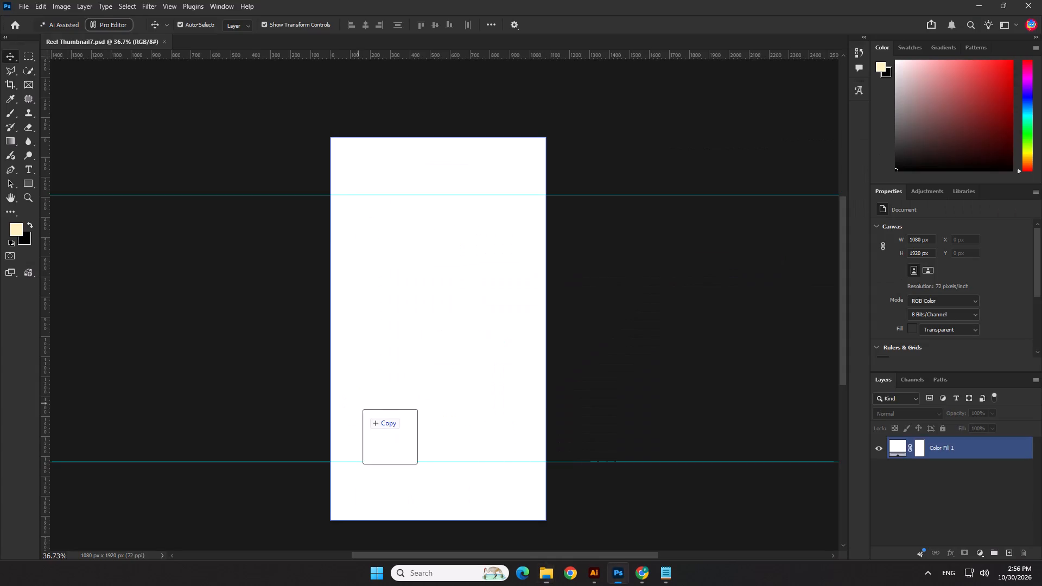
{"action": "left_click_drag", "start_coordinate": [364, 411], "coordinate": [399, 425]}
Move the placed podium cutout down, horizontally centred, so its bottom edge meets the canvas's bottom edge at about X 540, Y 1224 px.
{"action": "left_click_drag", "start_coordinate": [440, 411], "coordinate": [433, 514]}
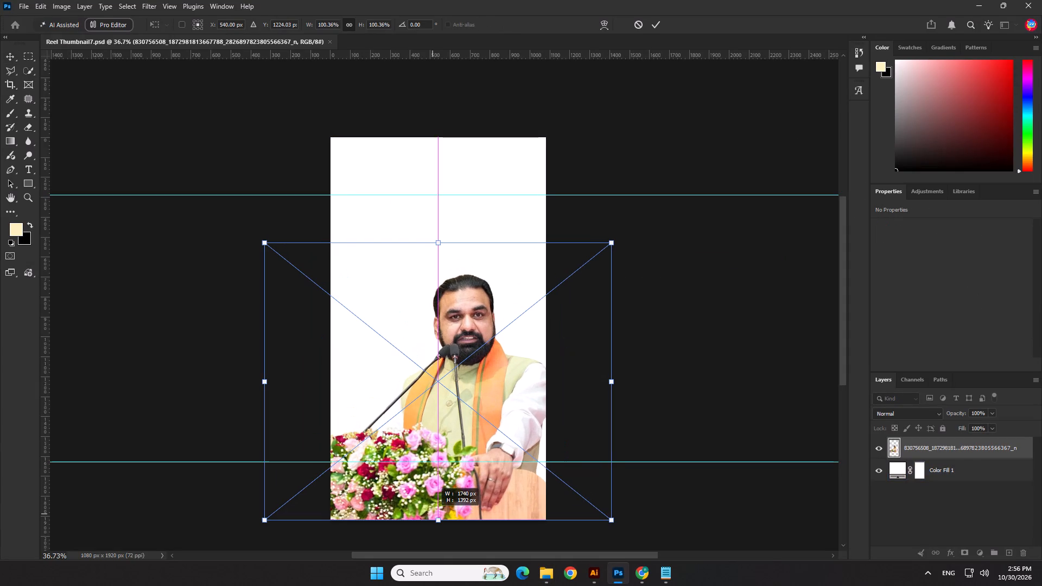
{"action": "left_click_drag", "start_coordinate": [433, 514], "coordinate": [434, 513]}
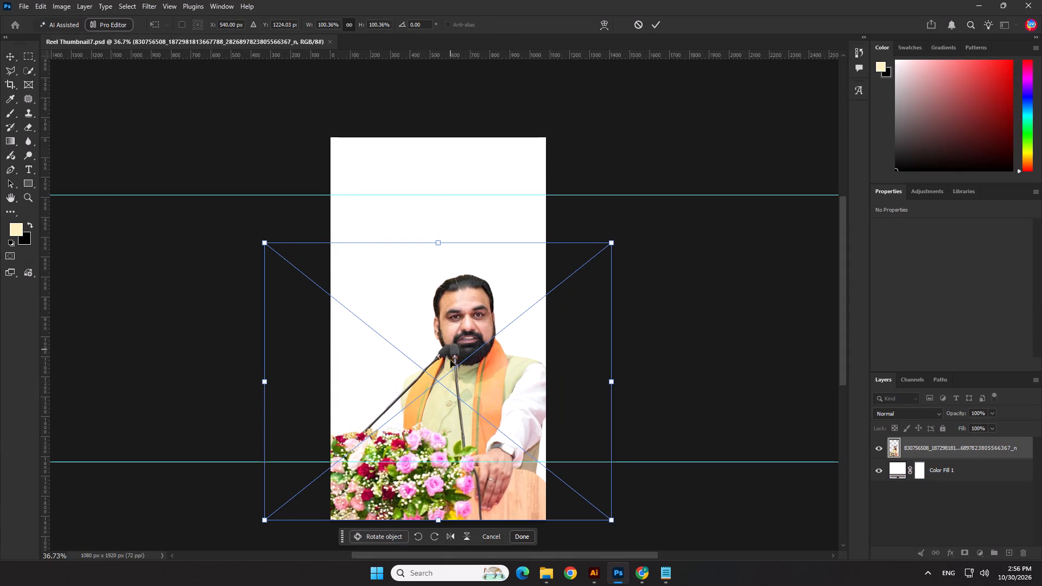
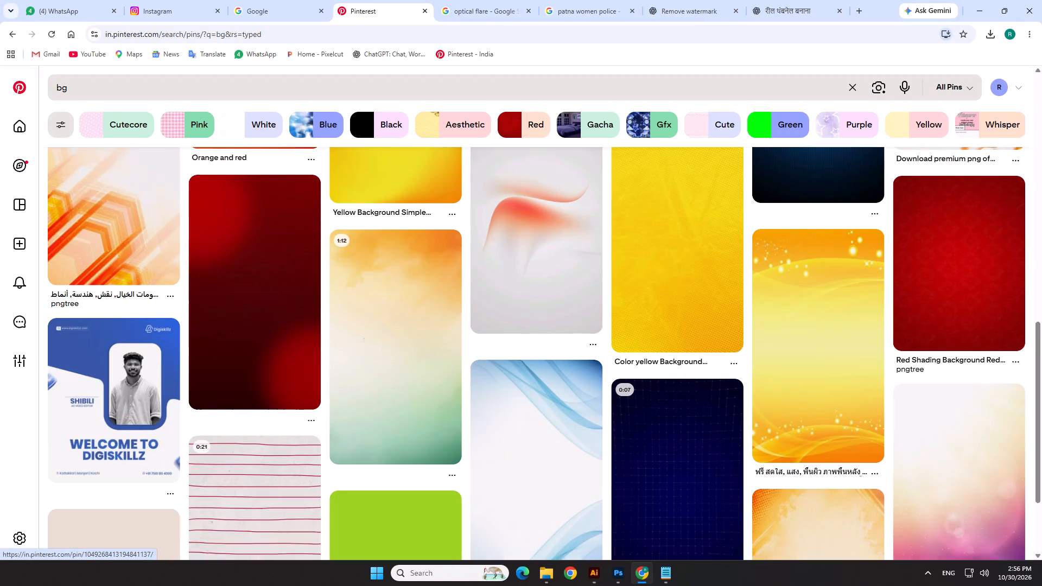
Copy the orange Dark Abstract Background image from Pinterest and paste it directly above the Color Fill 1 layer in Photoshop.
{"action": "scroll", "coordinate": [321, 322], "scroll_direction": "down", "scroll_amount": 5}
{"action": "left_click", "coordinate": [815, 310]}
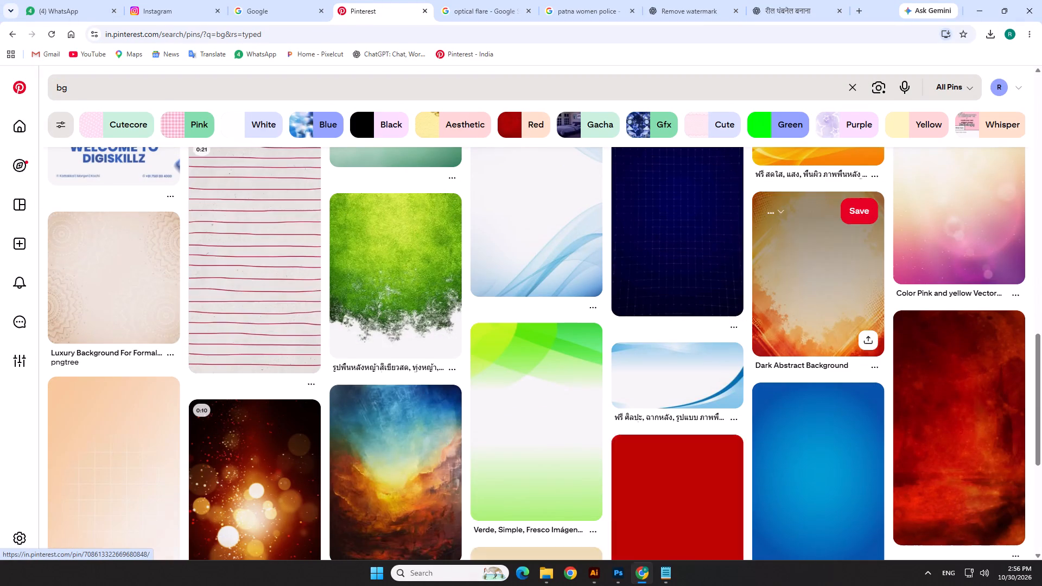
{"action": "right_click", "coordinate": [278, 284]}
{"action": "left_click", "coordinate": [307, 323]}
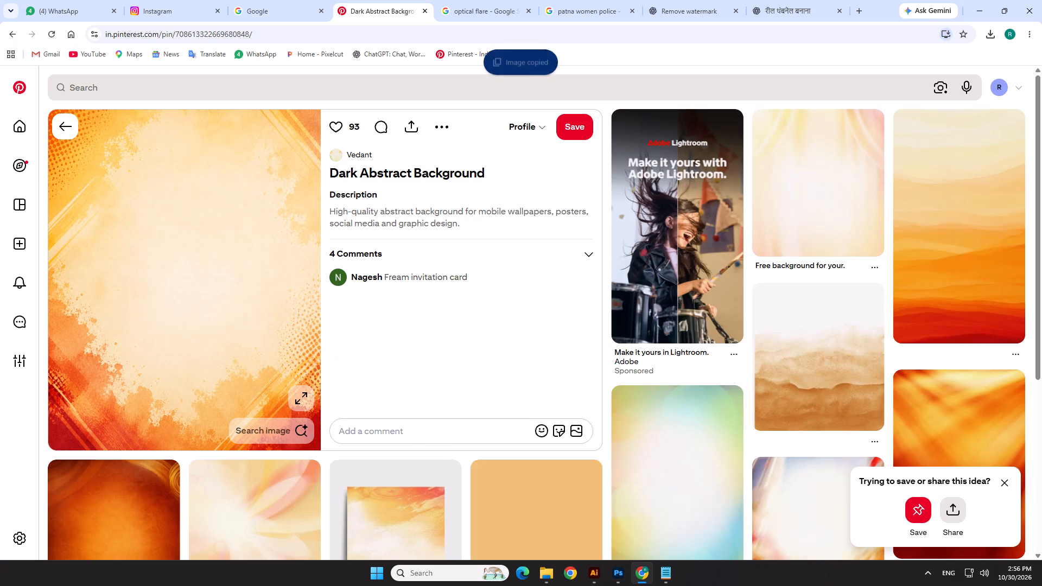
{"action": "key", "text": "alt+Tab"}
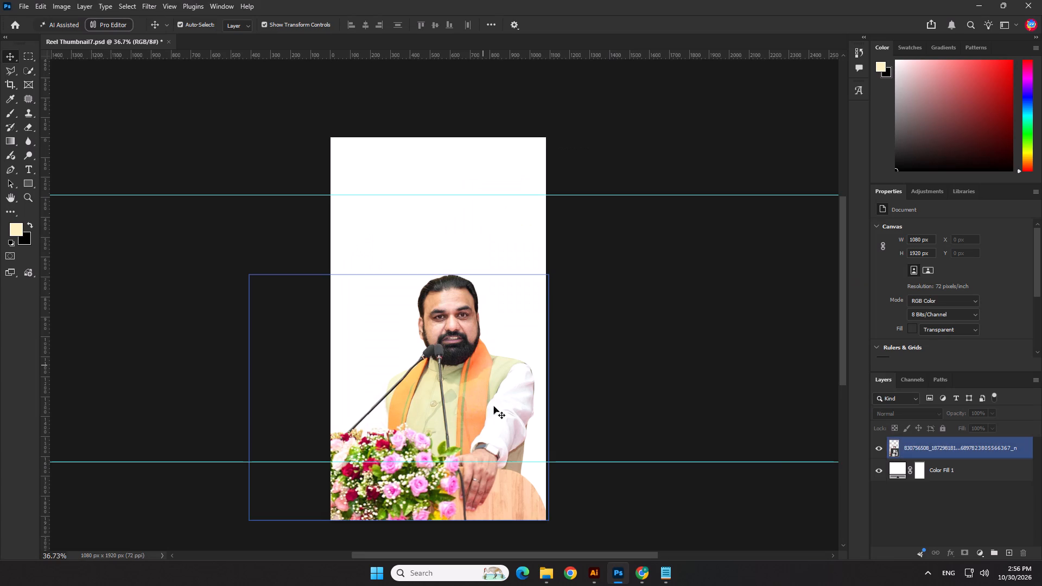
{"action": "left_click", "coordinate": [951, 470]}
{"action": "key", "text": "ctrl+v"}
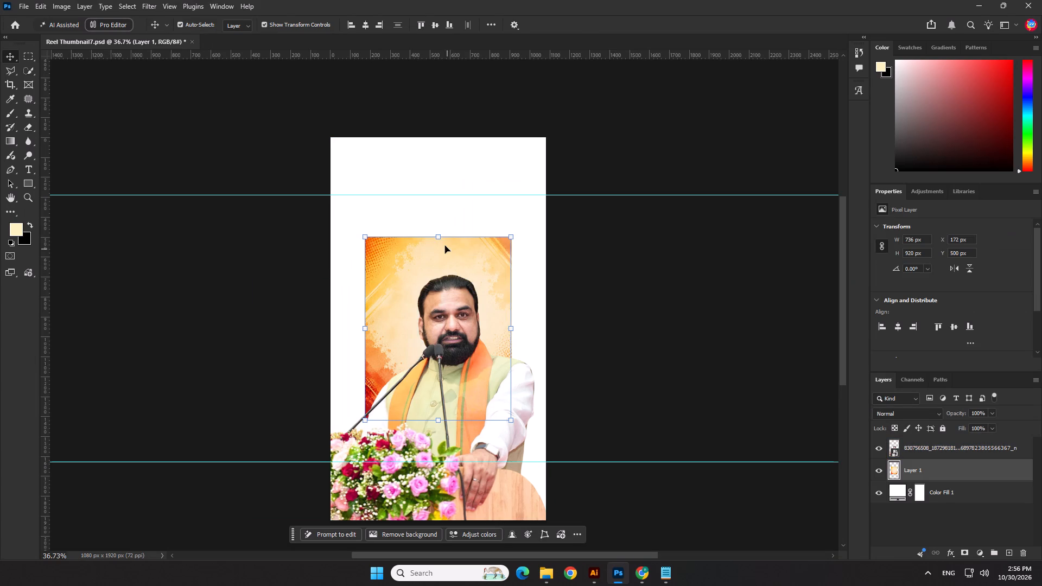
Scale the pasted background proportionally to 1080 x 1350 px and align it with the canvas's top edge at X 0, Y 0.
{"action": "left_click_drag", "start_coordinate": [442, 237], "coordinate": [454, 141]}
{"action": "left_click_drag", "start_coordinate": [441, 419], "coordinate": [448, 473]}
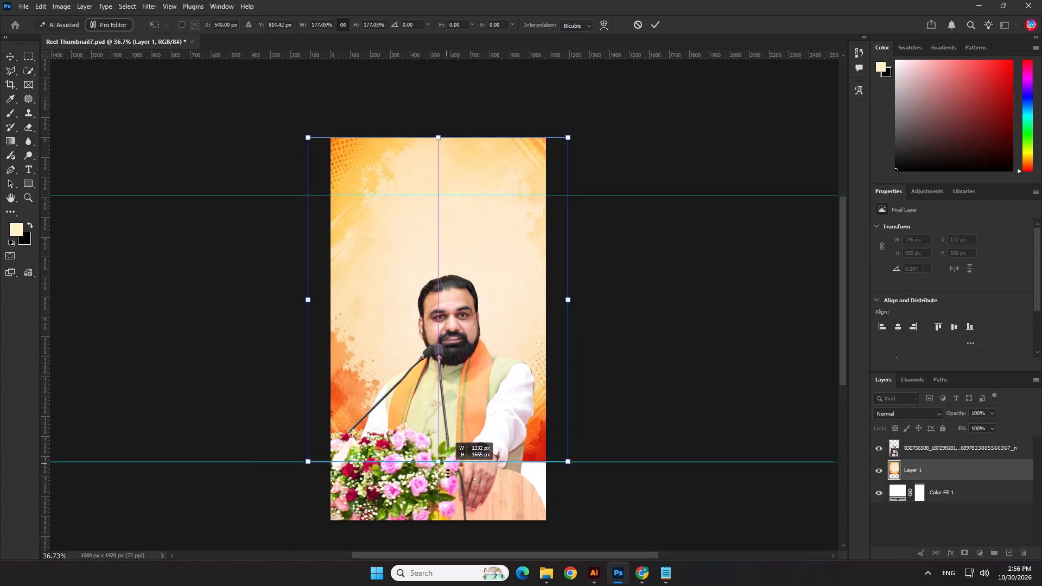
{"action": "left_click_drag", "start_coordinate": [448, 473], "coordinate": [444, 514]}
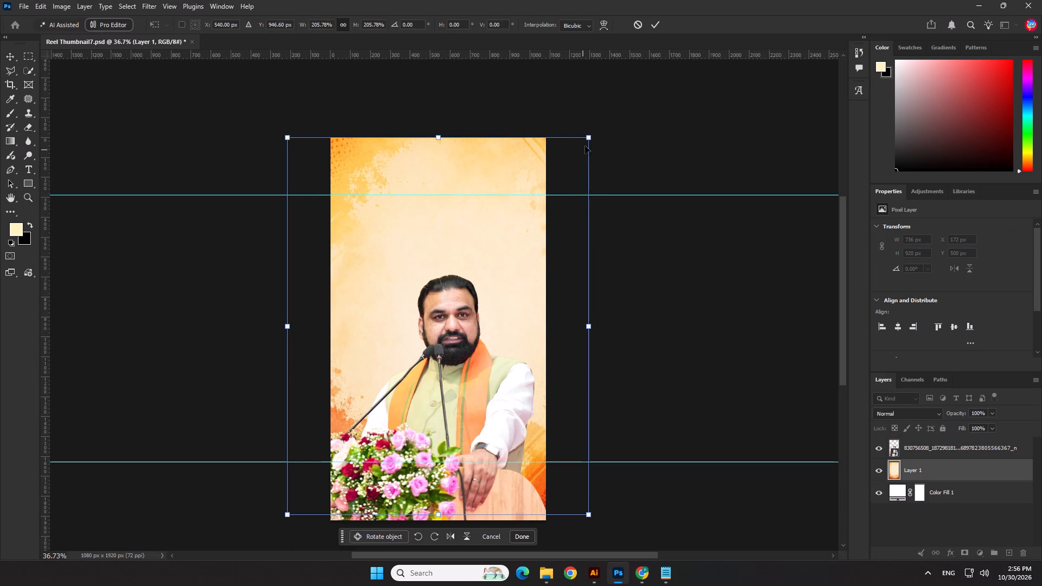
{"action": "left_click_drag", "start_coordinate": [587, 133], "coordinate": [576, 171]}
{"action": "left_click_drag", "start_coordinate": [518, 253], "coordinate": [530, 223]}
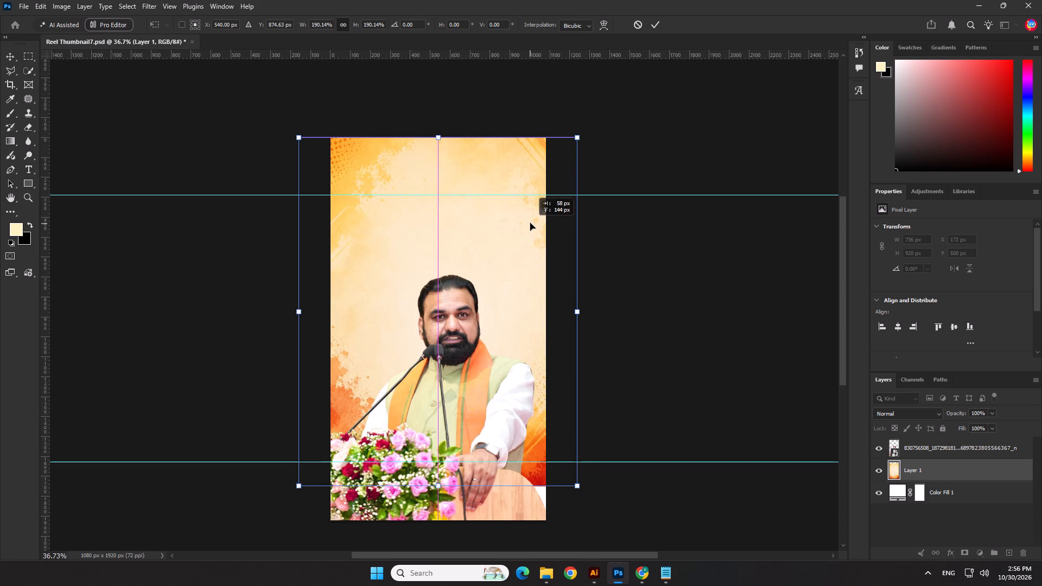
{"action": "left_click_drag", "start_coordinate": [530, 223], "coordinate": [557, 222]}
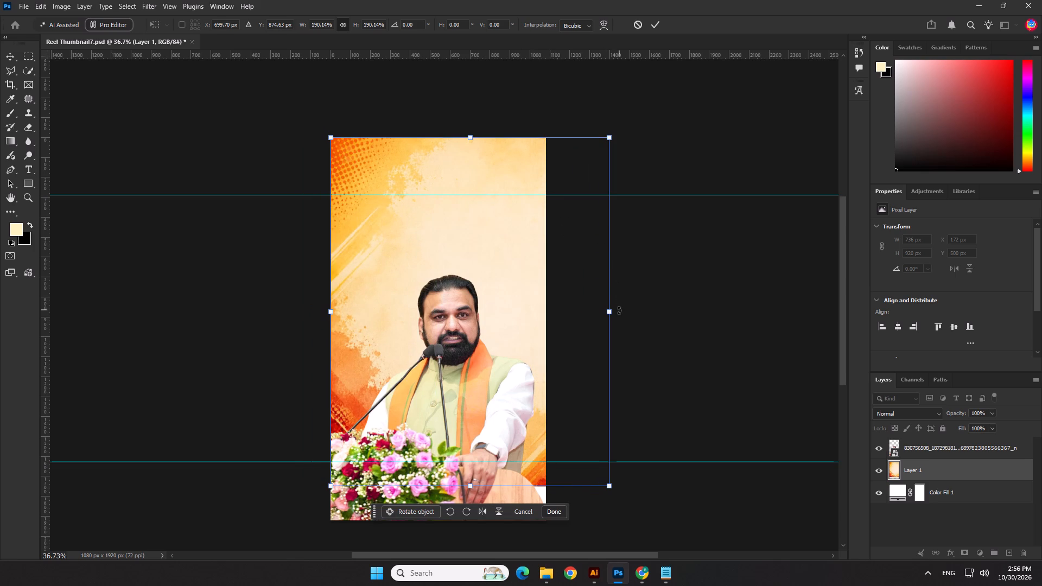
{"action": "left_click_drag", "start_coordinate": [611, 312], "coordinate": [570, 305]}
{"action": "left_click_drag", "start_coordinate": [498, 269], "coordinate": [483, 243]}
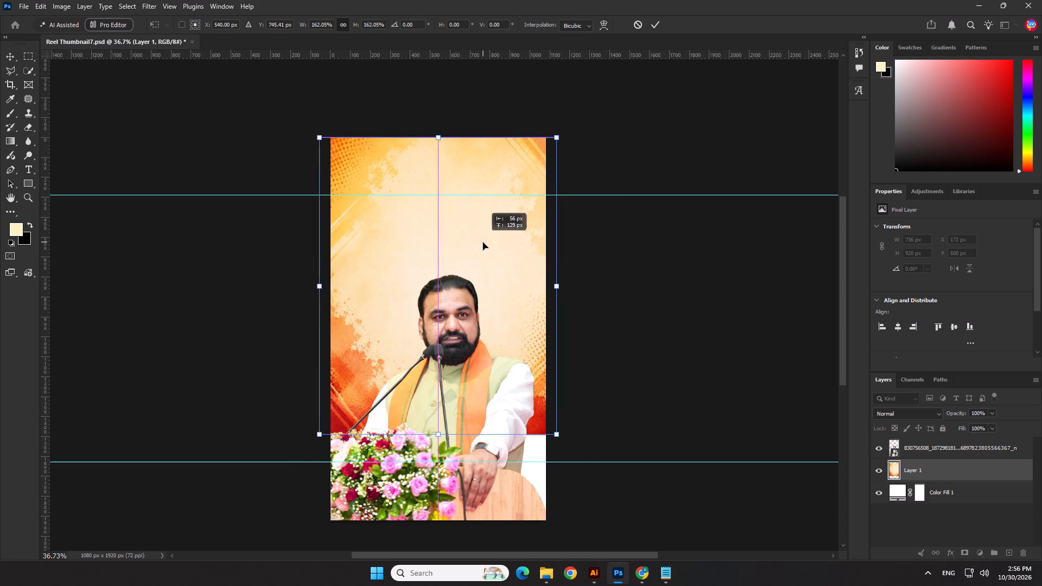
{"action": "left_click_drag", "start_coordinate": [483, 243], "coordinate": [477, 243]}
{"action": "left_click_drag", "start_coordinate": [307, 286], "coordinate": [314, 286]}
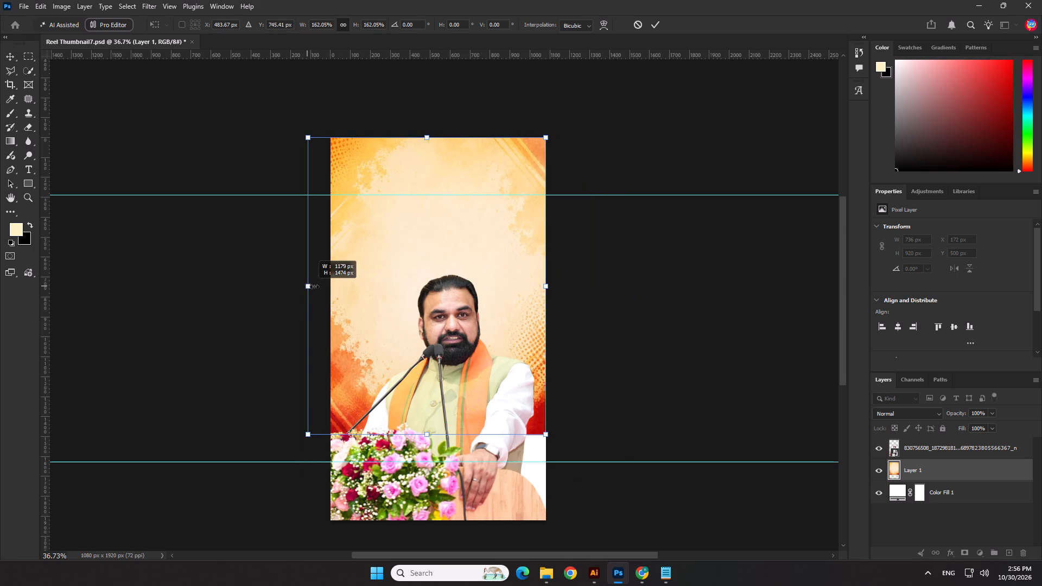
{"action": "left_click_drag", "start_coordinate": [314, 286], "coordinate": [328, 288]}
{"action": "left_click_drag", "start_coordinate": [355, 275], "coordinate": [355, 265]}
{"action": "left_click", "coordinate": [355, 265]}
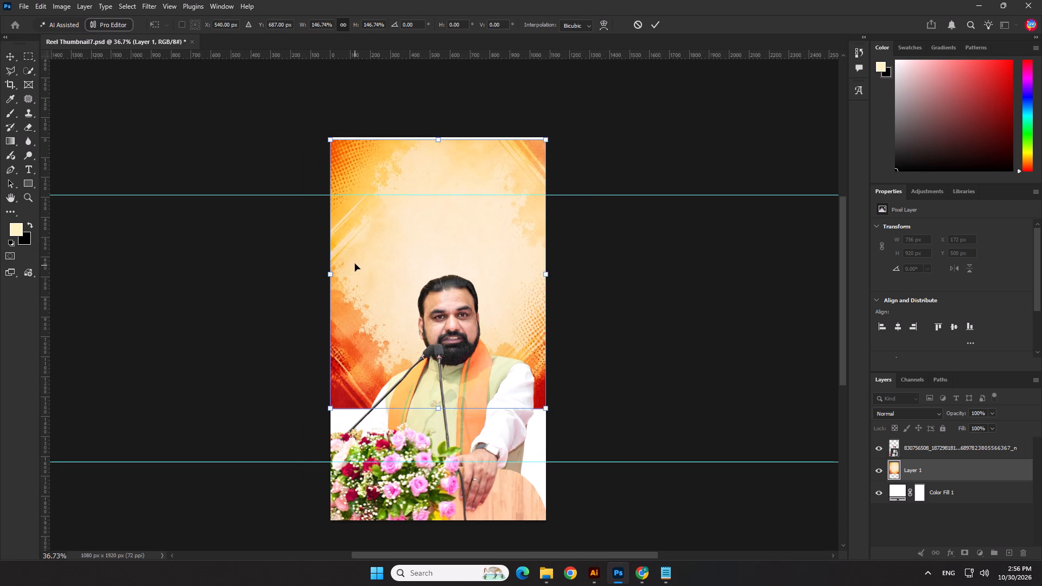
{"action": "key", "text": "Return"}
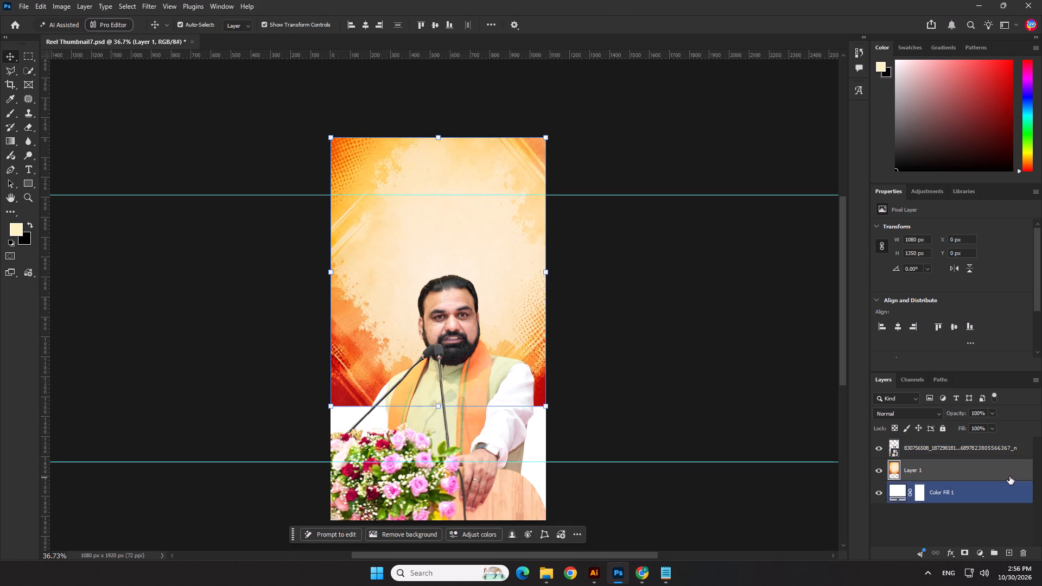
Duplicate the orange background layer and align the copy with the canvas's bottom edge, at Y 570 px.
{"action": "left_click_drag", "start_coordinate": [1009, 476], "coordinate": [1012, 558]}
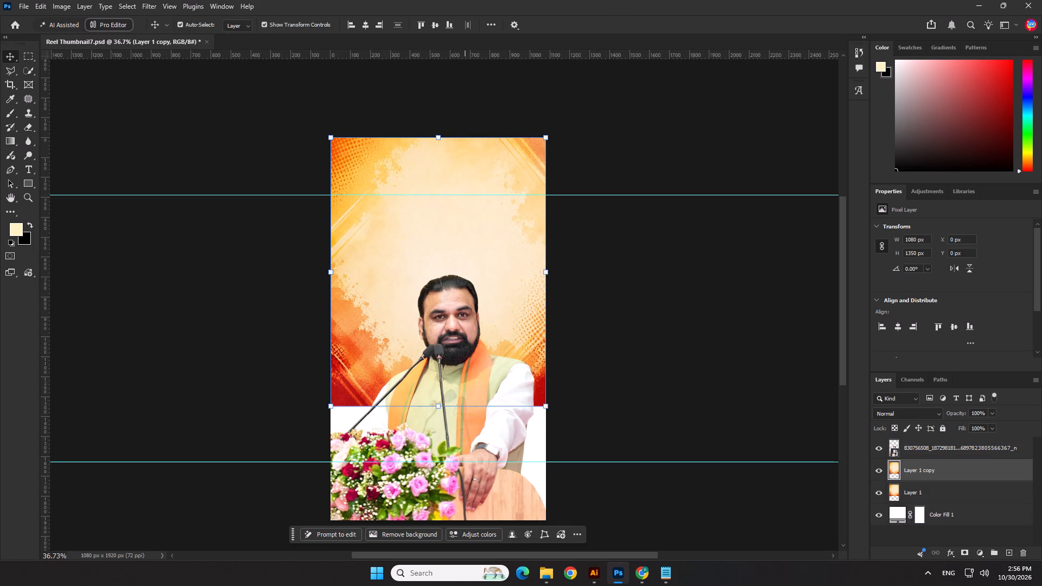
{"action": "left_click", "coordinate": [457, 21]}
{"action": "left_click", "coordinate": [452, 22]}
{"action": "left_click", "coordinate": [593, 106]}
{"action": "left_click", "coordinate": [525, 290]}
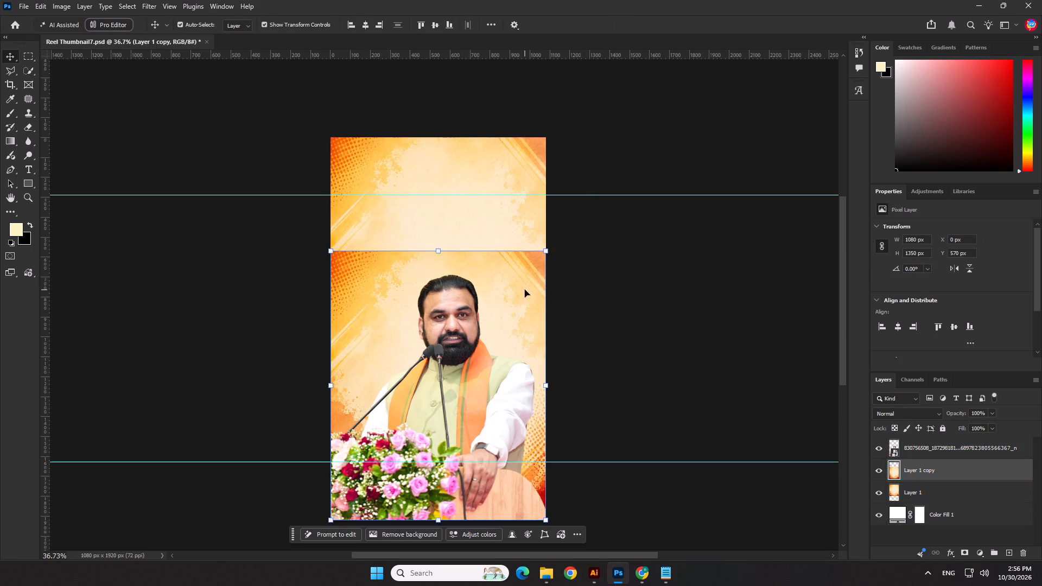
Mask Layer 1 copy with a vertical black-to-white linear gradient from just above the copy's upper edge to the man's chin.
{"action": "left_click", "coordinate": [968, 552]}
{"action": "left_click", "coordinate": [9, 139]}
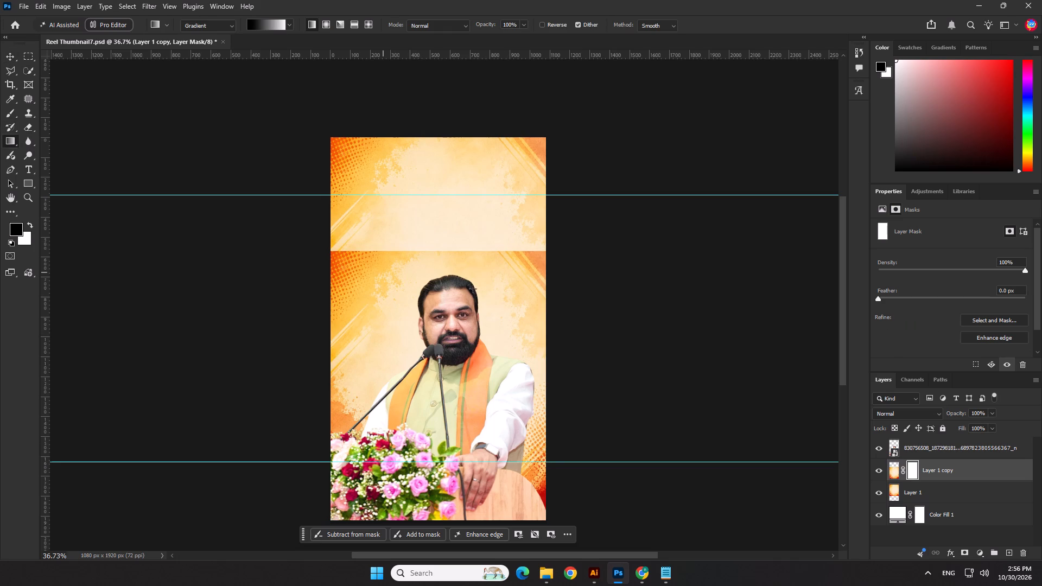
{"action": "left_click_drag", "start_coordinate": [447, 239], "coordinate": [445, 379]}
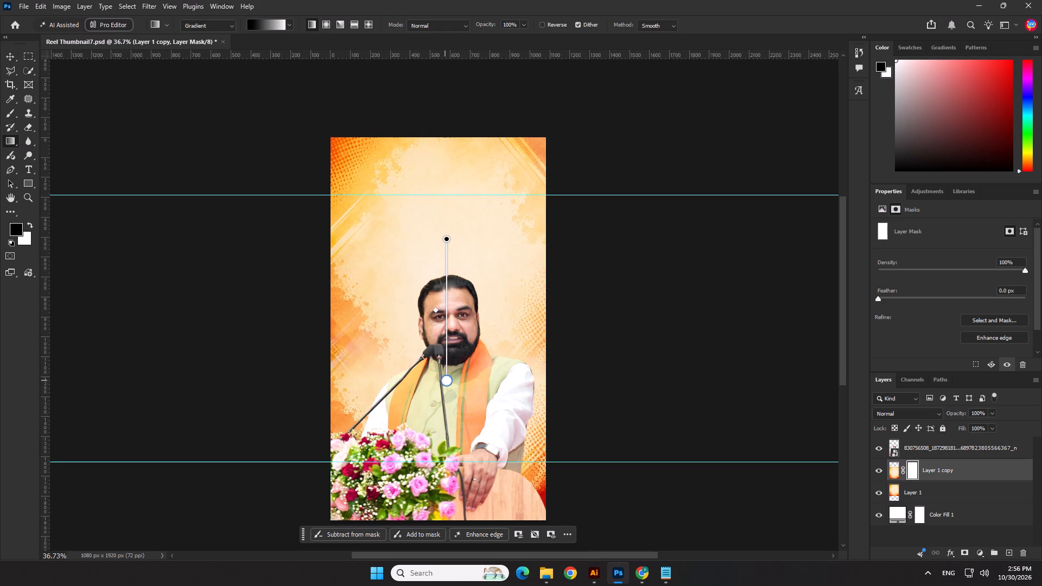
{"action": "left_click_drag", "start_coordinate": [445, 379], "coordinate": [448, 365]}
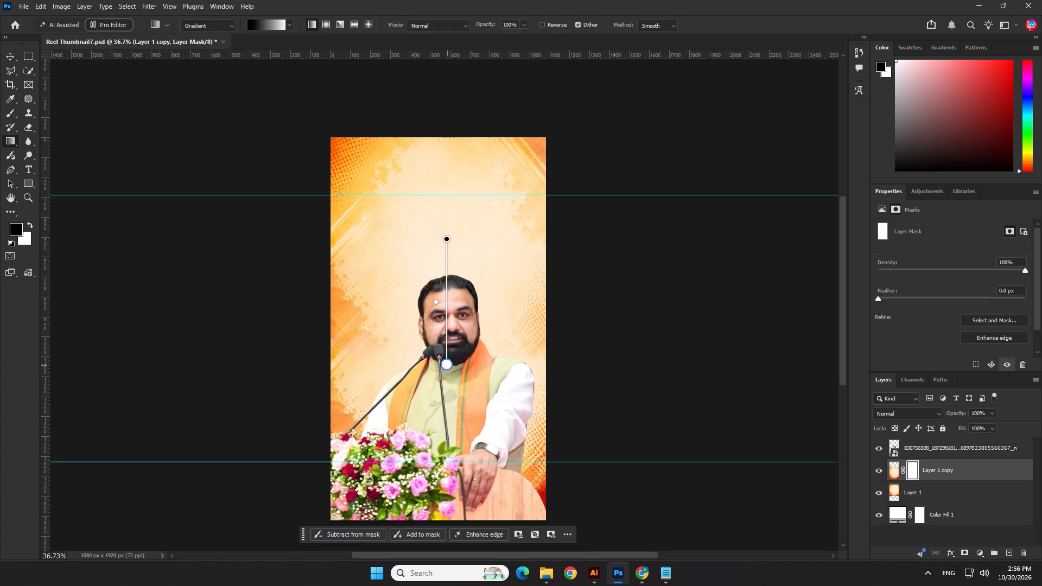
{"action": "left_click_drag", "start_coordinate": [448, 365], "coordinate": [448, 366]}
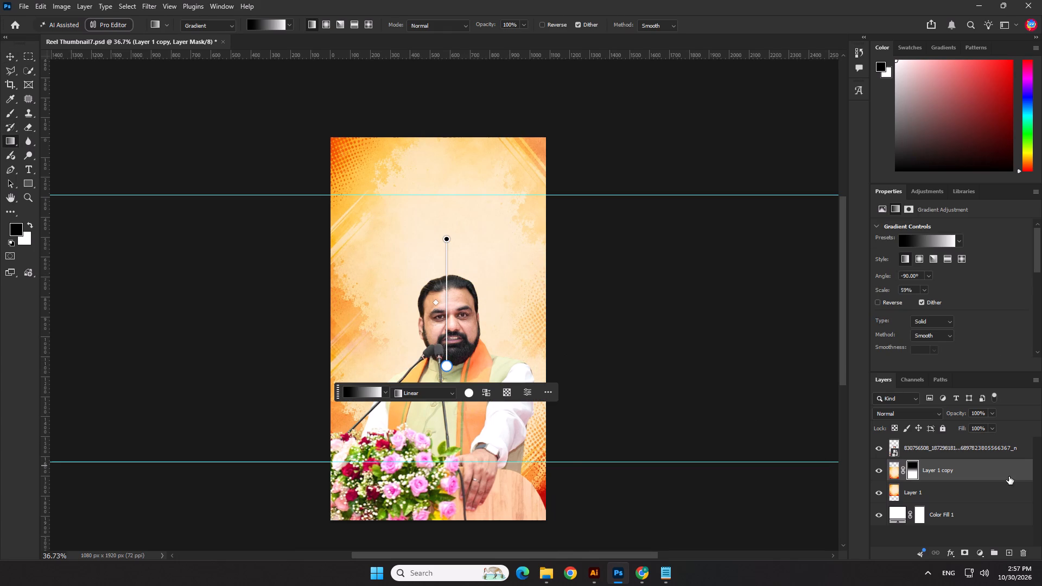
{"action": "left_click", "coordinate": [1001, 473]}
On a new layer above Layer 1, paint soft 900 px dabs either side of the man in cream sampled beside his head.
{"action": "left_click", "coordinate": [948, 496]}
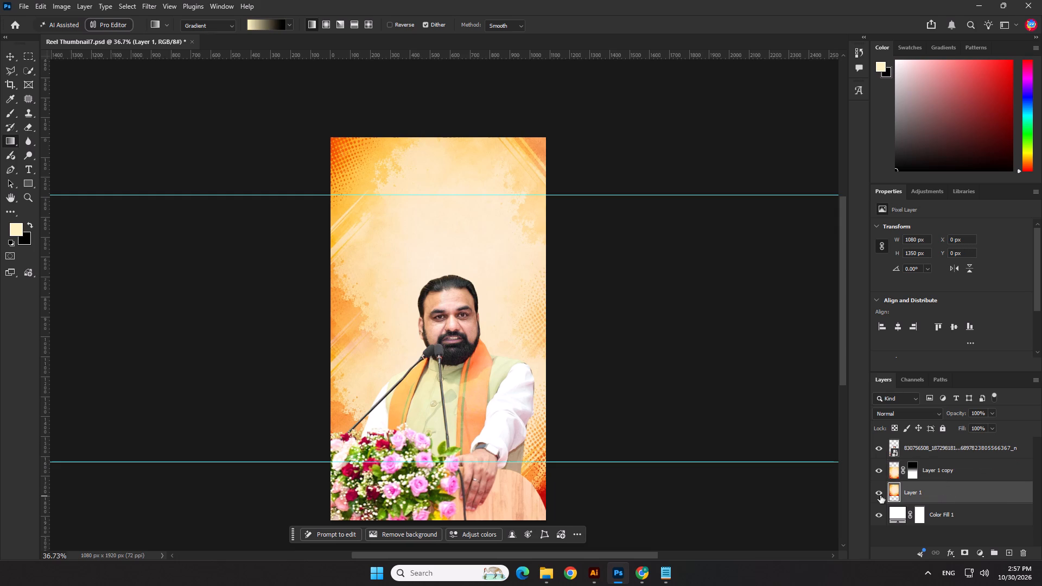
{"action": "left_click", "coordinate": [1008, 556]}
{"action": "left_click", "coordinate": [7, 111]}
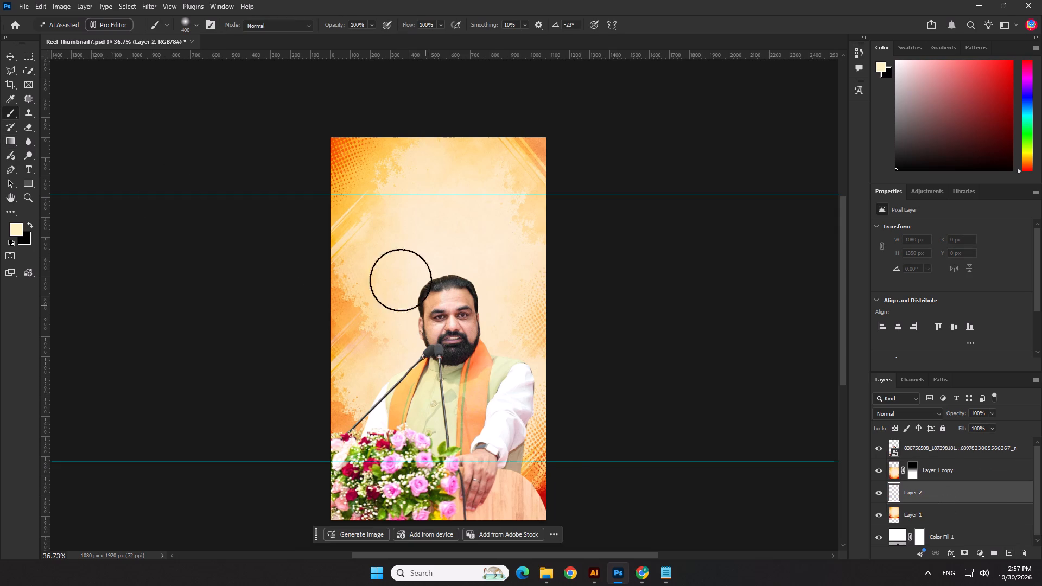
{"action": "left_click", "coordinate": [9, 101]}
{"action": "left_click", "coordinate": [411, 315]}
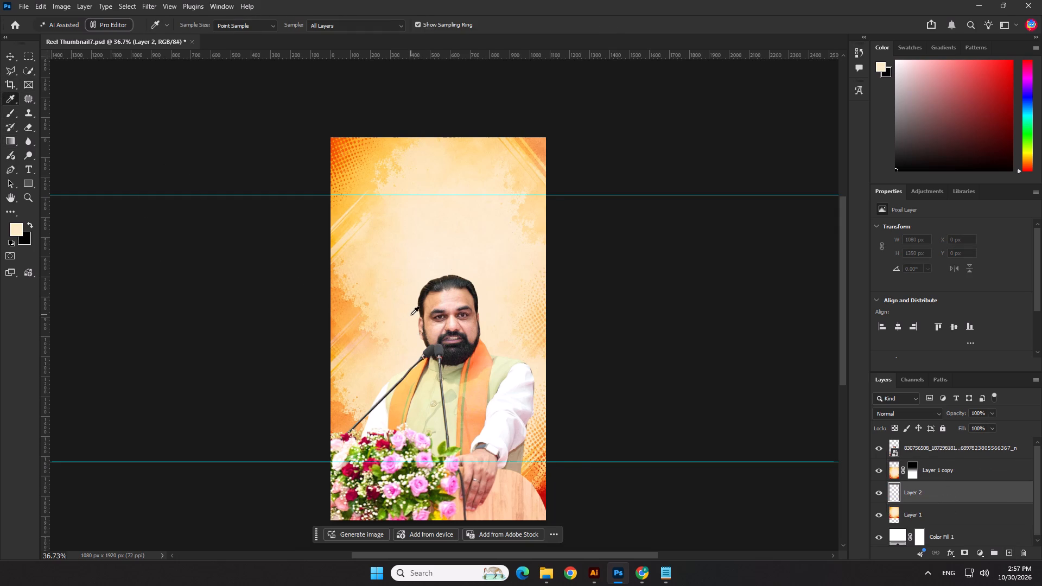
{"action": "left_click", "coordinate": [7, 120]}
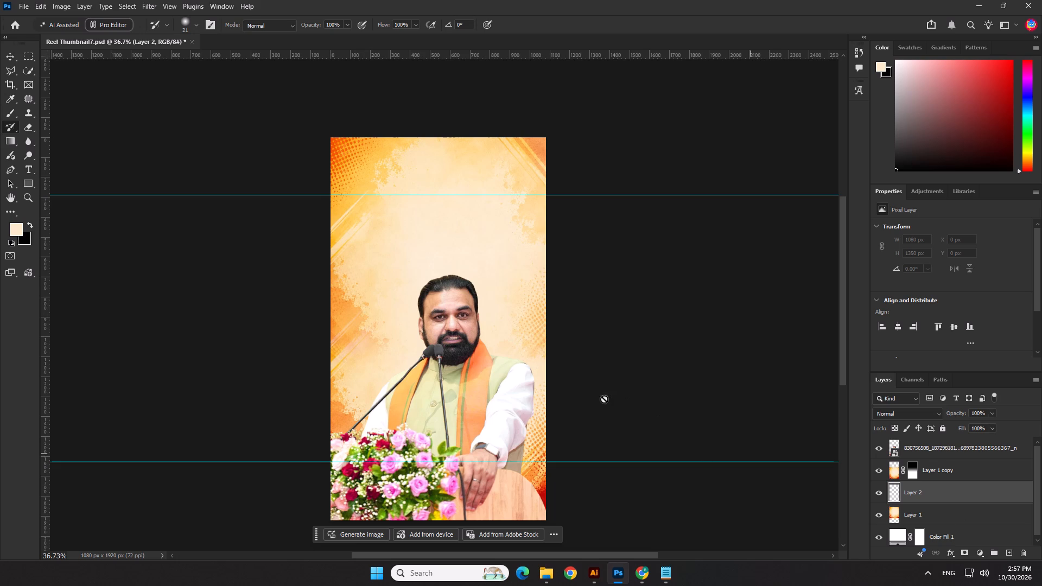
{"action": "left_click", "coordinate": [12, 113]}
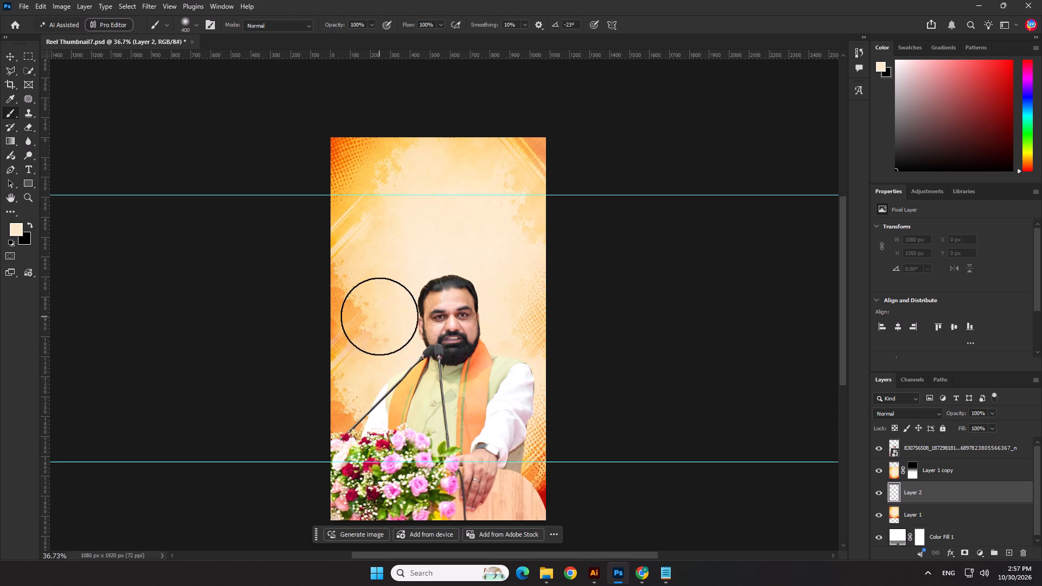
{"action": "key", "text": "bracketright"}
{"action": "key", "text": "bracketright"}
{"action": "key", "text": "bracketright"}
{"action": "key", "text": "bracketright"}
{"action": "key", "text": "bracketright"}
{"action": "left_click", "coordinate": [385, 335]}
{"action": "triple_click", "coordinate": [360, 323]}
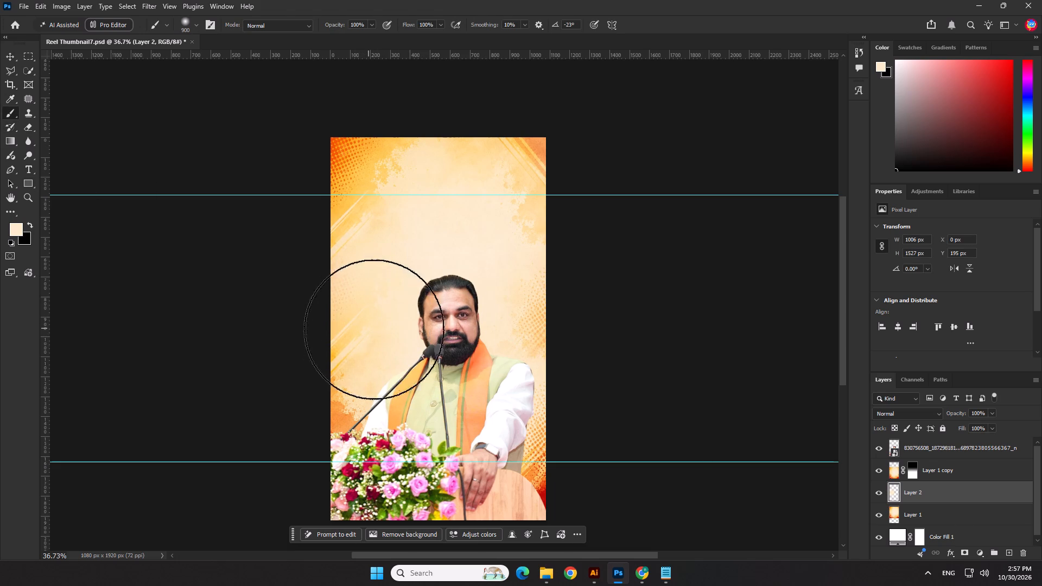
{"action": "left_click", "coordinate": [496, 327]}
{"action": "double_click", "coordinate": [497, 325]}
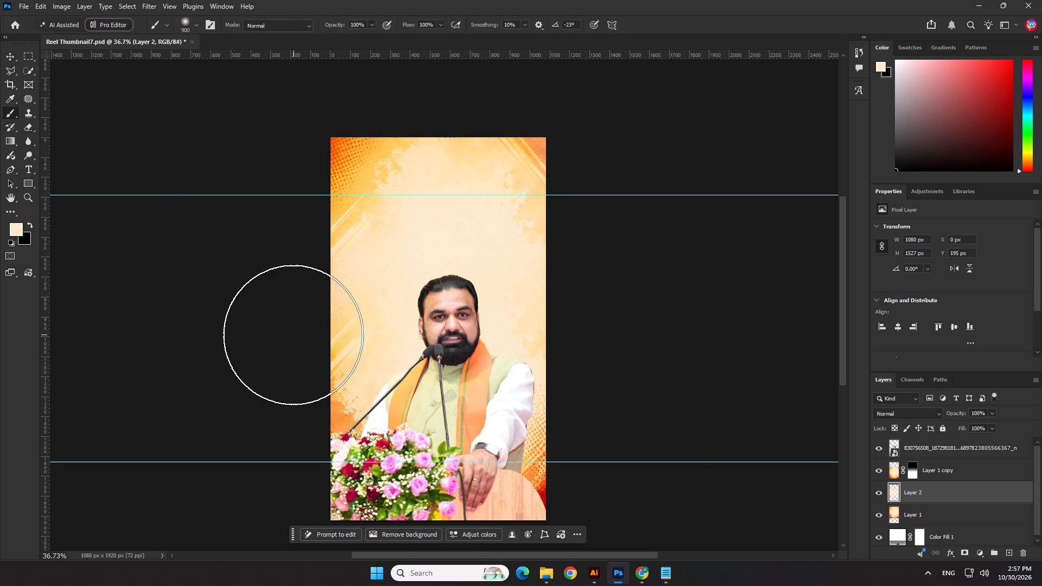
{"action": "left_click", "coordinate": [12, 52]}
{"action": "left_click", "coordinate": [168, 290]}
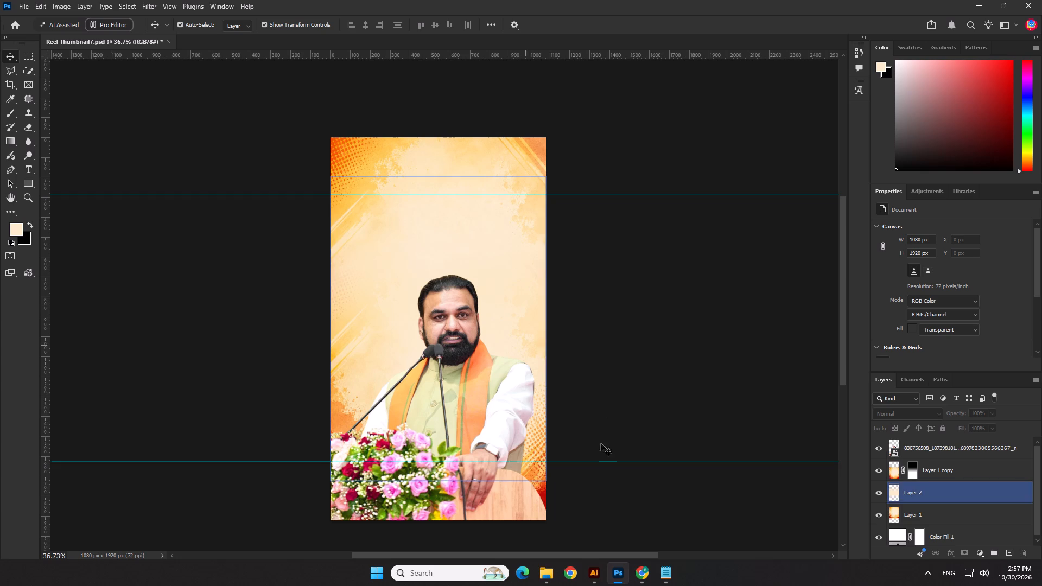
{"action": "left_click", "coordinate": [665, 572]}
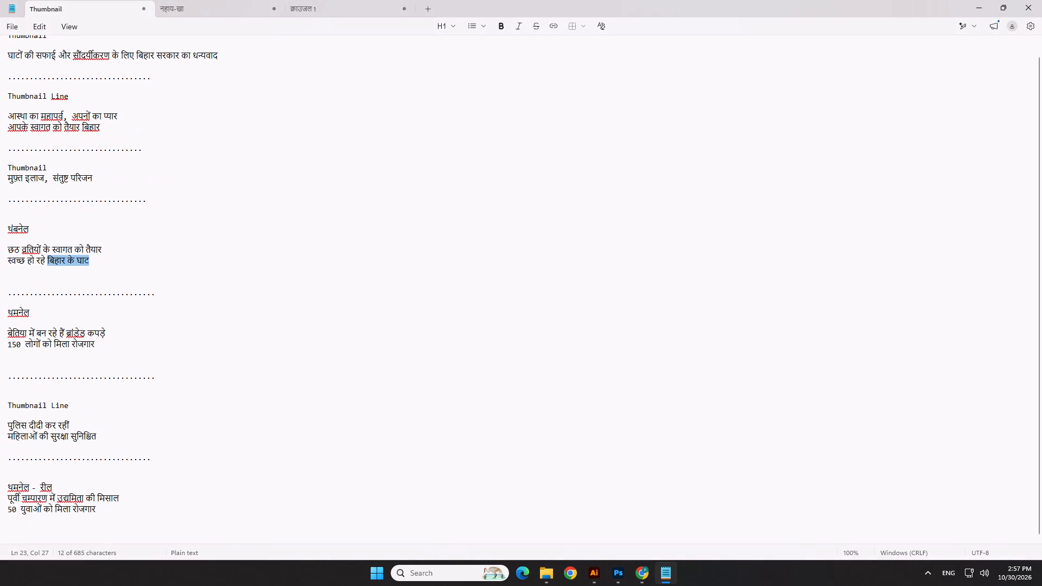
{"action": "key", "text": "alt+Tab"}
Merge Layer 1, Layer 2 and the masked Layer 1 copy into a single background layer.
{"action": "left_click", "coordinate": [929, 514]}
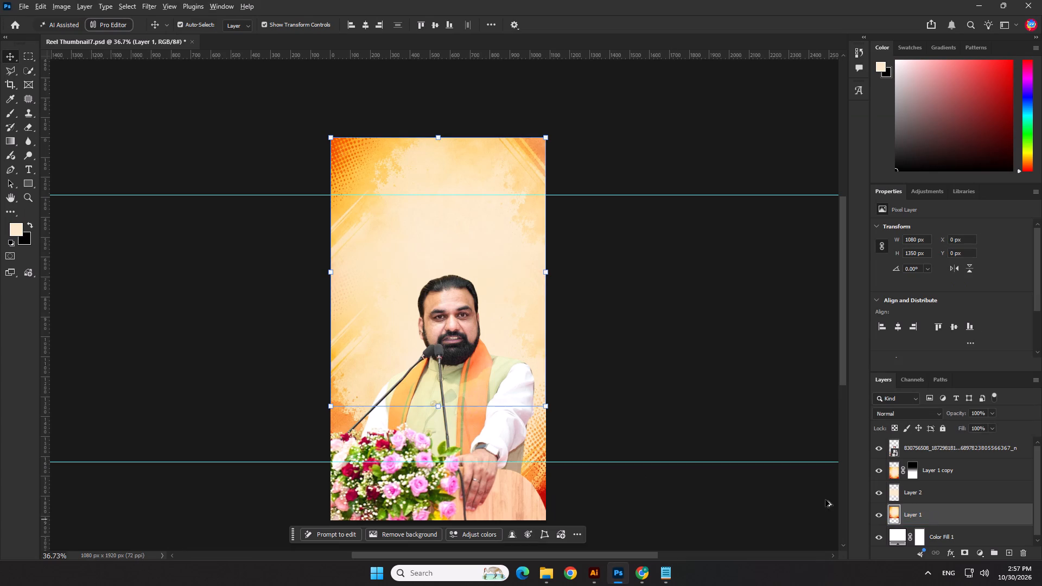
{"action": "left_click", "coordinate": [951, 496], "text": "ctrl"}
{"action": "left_click", "coordinate": [959, 472], "text": "ctrl"}
{"action": "key", "text": "ctrl+e"}
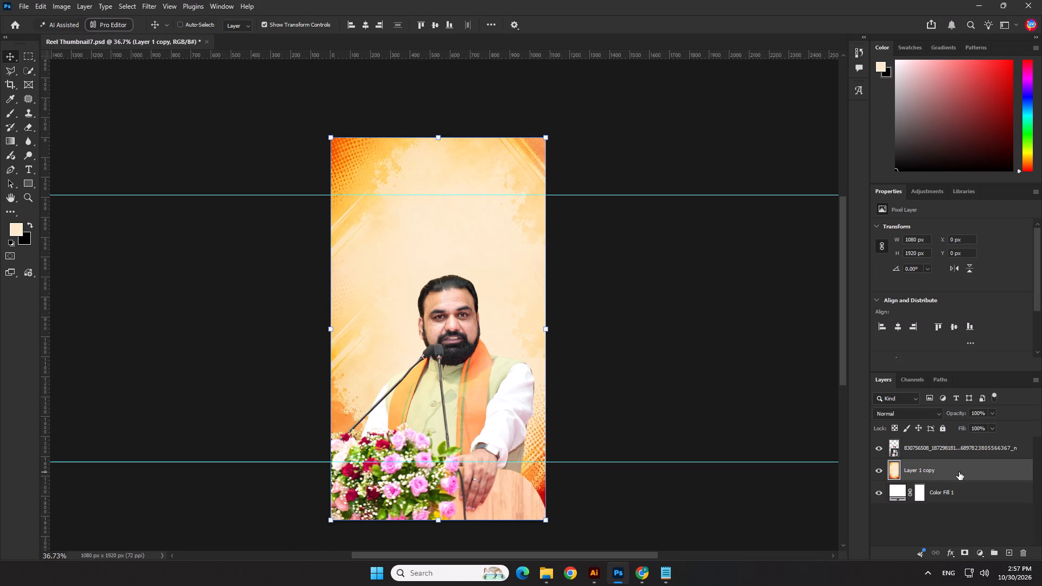
Place the Women Police Officers on Maroon Scooters PNG from Downloads into Reel Thumbnail7.psd, between the man's cutout and the merged background.
{"action": "key", "text": "alt+Tab"}
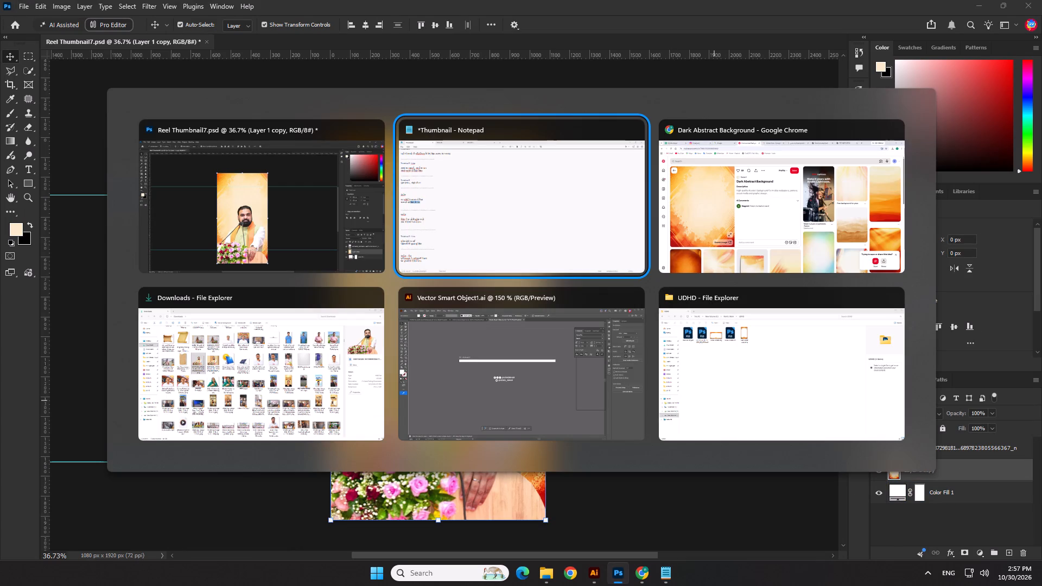
{"action": "left_click", "coordinate": [713, 254], "text": "alt"}
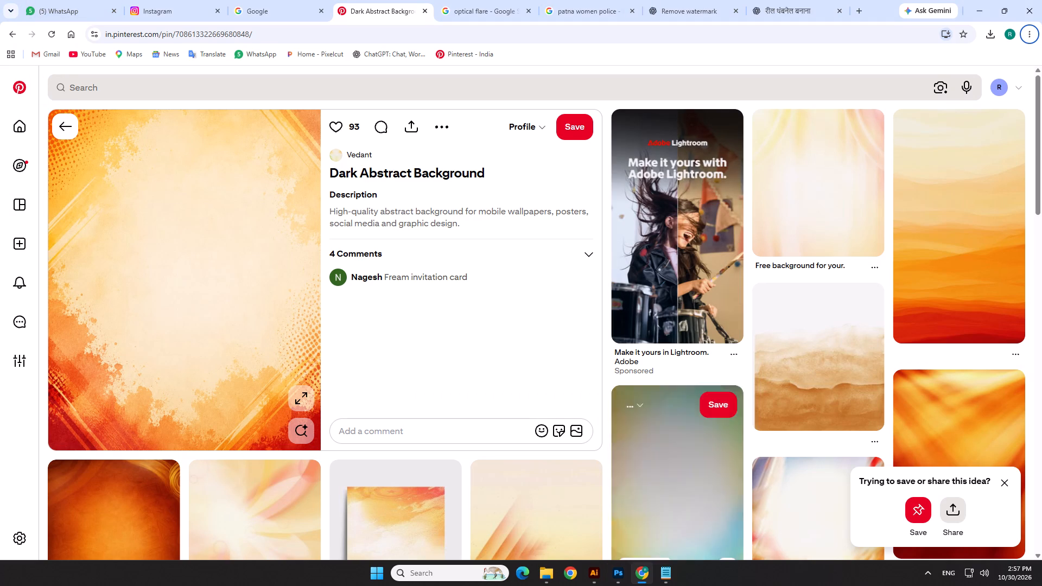
{"action": "left_click", "coordinate": [552, 575]}
{"action": "left_click", "coordinate": [472, 501]}
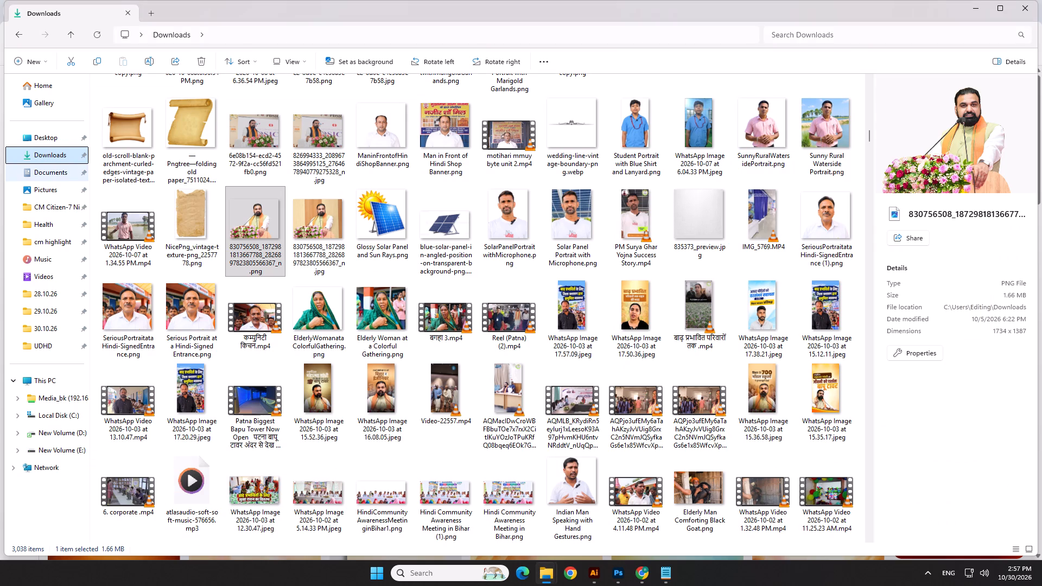
{"action": "left_click", "coordinate": [56, 160]}
{"action": "left_click_drag", "start_coordinate": [120, 124], "coordinate": [305, 355]}
{"action": "key", "text": "alt+Tab"}
{"action": "key", "text": "alt+Tab"}
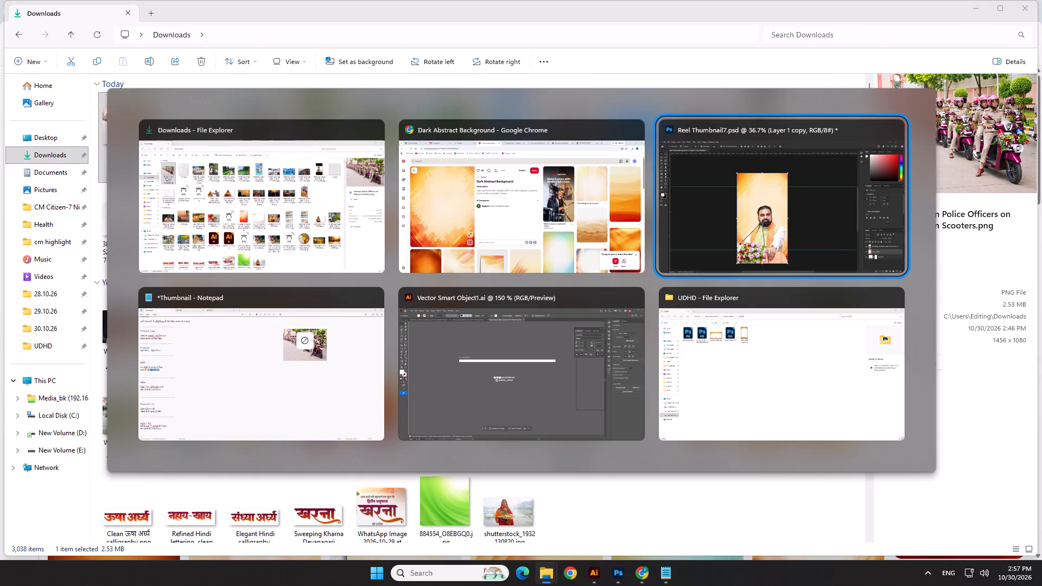
{"action": "left_click_drag", "start_coordinate": [305, 355], "coordinate": [403, 364]}
{"action": "left_click_drag", "start_coordinate": [923, 477], "coordinate": [923, 500]}
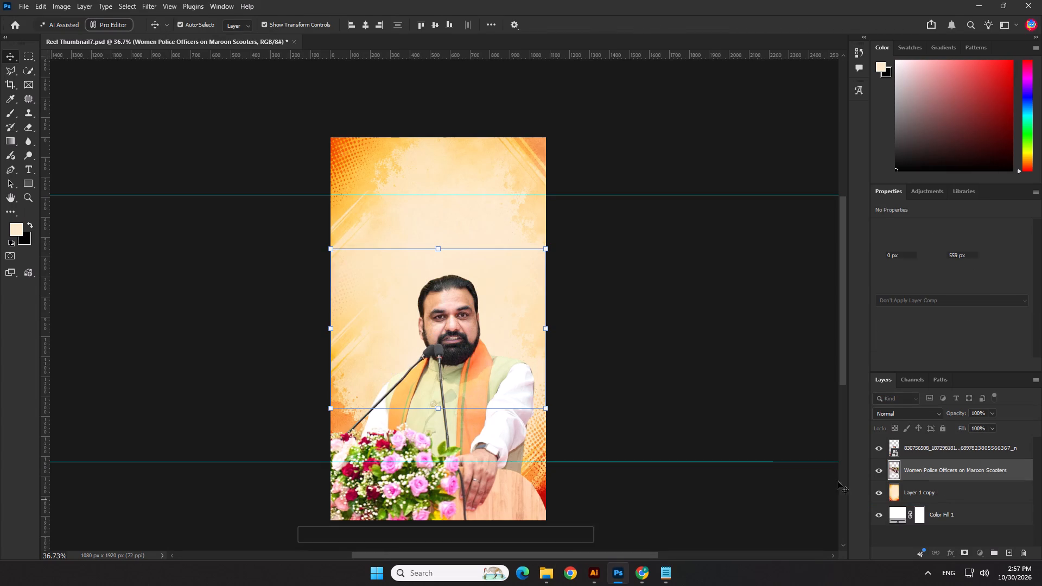
{"action": "left_click_drag", "start_coordinate": [909, 491], "coordinate": [912, 464]}
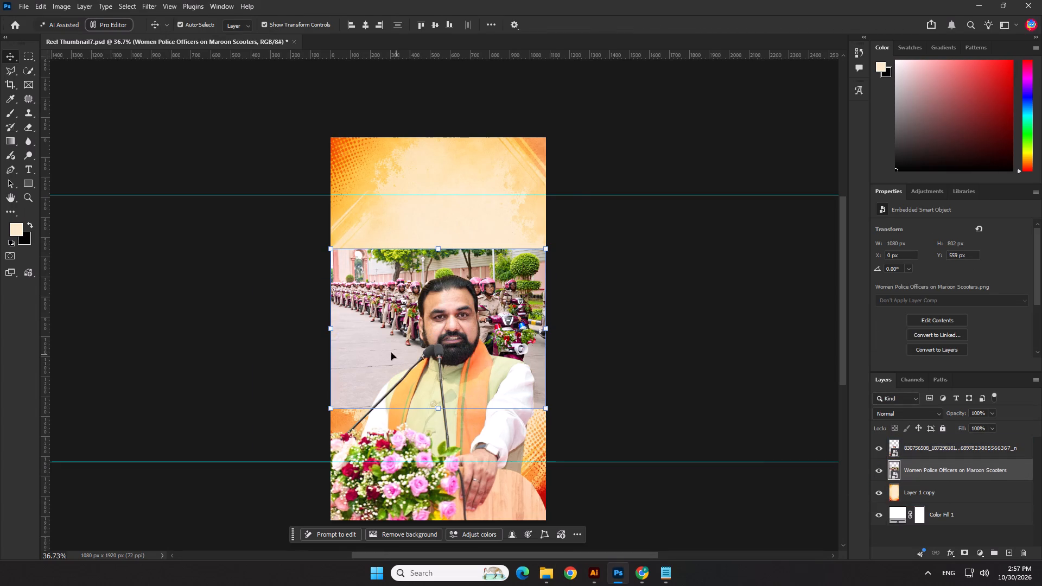
Position the scooter photo beside the man at about X -437, Y 687 px, and shift his cutout about 105 px right.
{"action": "left_click_drag", "start_coordinate": [391, 353], "coordinate": [280, 379]}
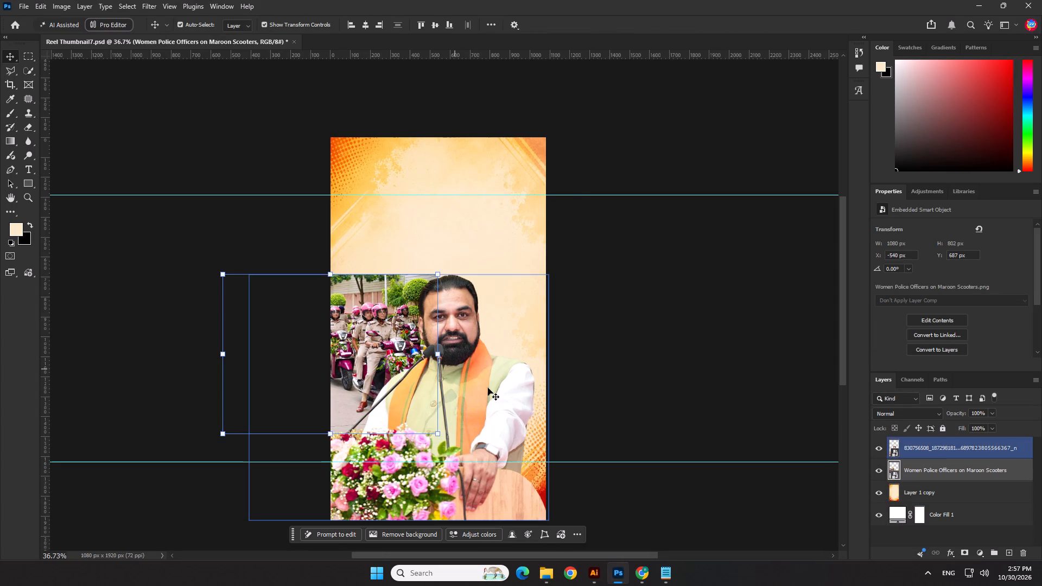
{"action": "left_click", "coordinate": [534, 407]}
{"action": "left_click", "coordinate": [521, 402]}
{"action": "left_click_drag", "start_coordinate": [505, 413], "coordinate": [528, 415]}
{"action": "left_click", "coordinate": [649, 339]}
{"action": "left_click", "coordinate": [381, 327]}
{"action": "left_click_drag", "start_coordinate": [380, 353], "coordinate": [401, 353]}
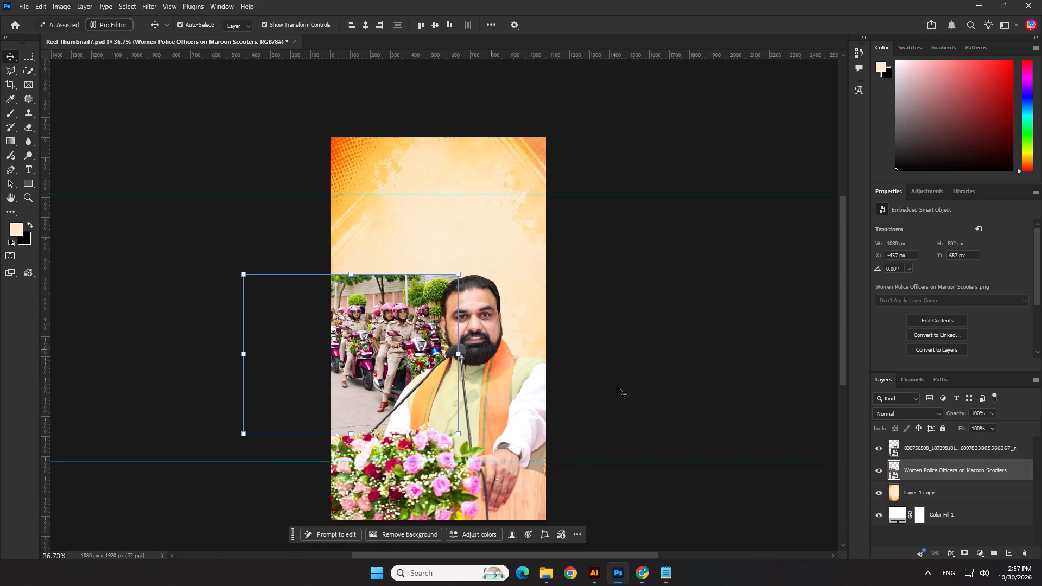
Mask the scooter photo with a vertical black-to-white linear gradient from just above its upper edge to the riders' chests.
{"action": "left_click", "coordinate": [966, 554]}
{"action": "left_click", "coordinate": [12, 146]}
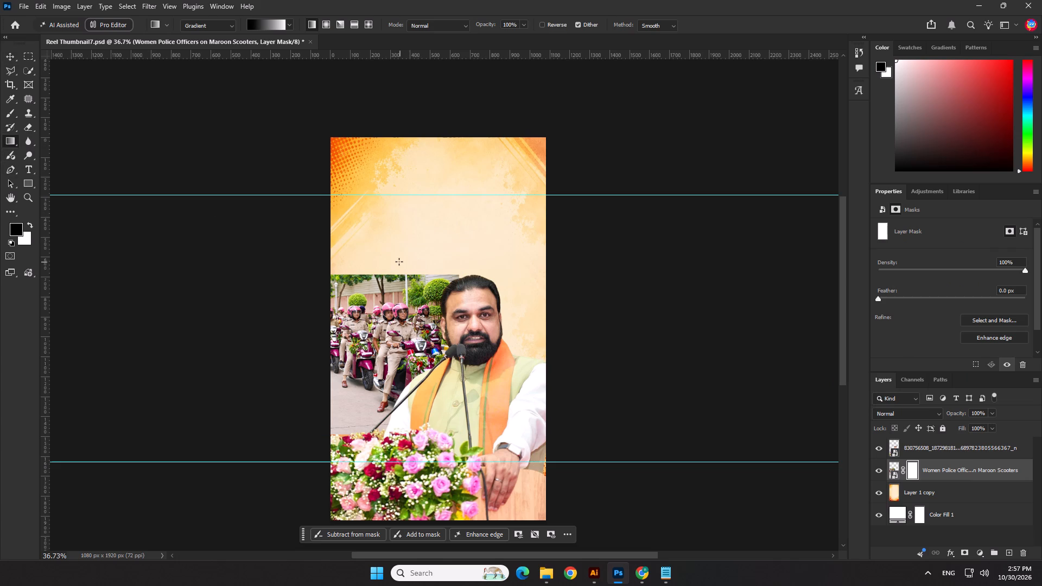
{"action": "left_click_drag", "start_coordinate": [399, 263], "coordinate": [401, 339], "text": "shift"}
{"action": "left_click", "coordinate": [11, 58]}
Enlarge the masked scooter photo to about 106% and place it at about X -444, Y 691 px.
{"action": "scroll", "coordinate": [504, 323], "scroll_direction": "up", "scroll_amount": 2}
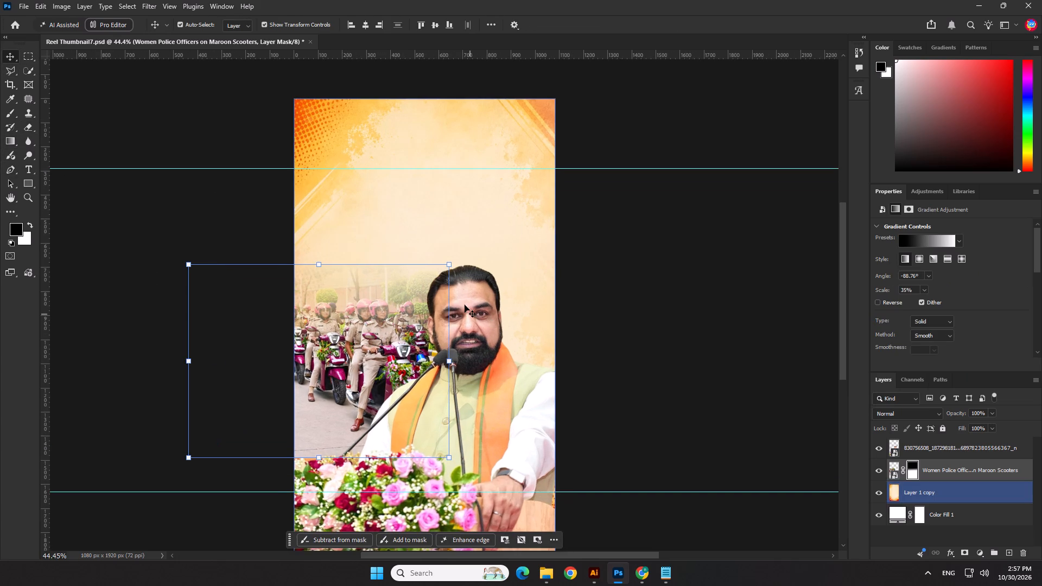
{"action": "left_click_drag", "start_coordinate": [453, 267], "coordinate": [465, 258]}
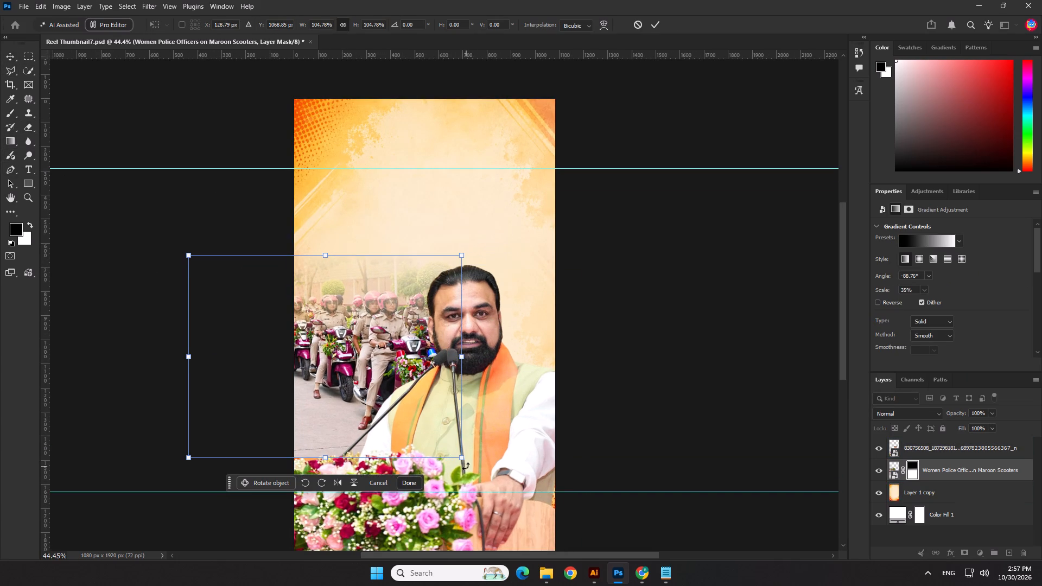
{"action": "left_click", "coordinate": [462, 461]}
{"action": "key", "text": "Down"}
{"action": "key", "text": "shift+Down"}
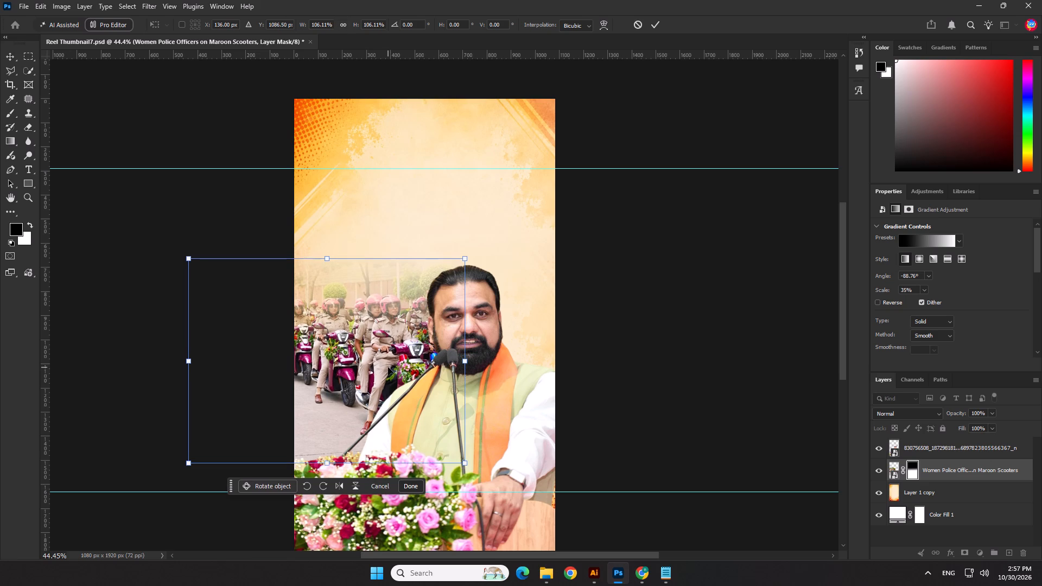
{"action": "key", "text": "shift+Down"}
{"action": "key", "text": "shift+Down"}
{"action": "key", "text": "shift+Down"}
{"action": "key", "text": "Left"}
{"action": "key", "text": "Left"}
{"action": "key", "text": "Left"}
{"action": "key", "text": "Return"}
{"action": "left_click", "coordinate": [702, 365]}
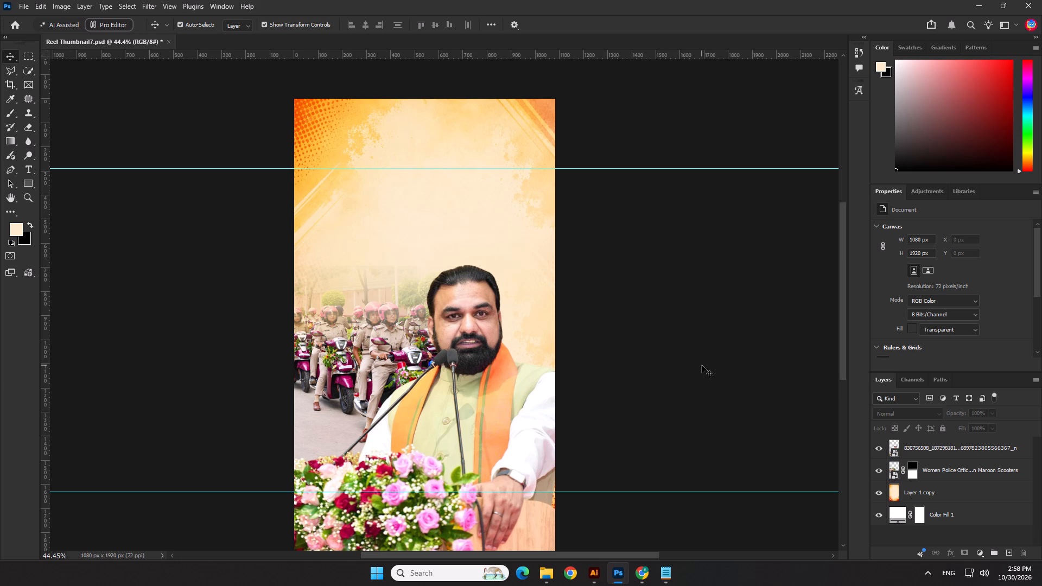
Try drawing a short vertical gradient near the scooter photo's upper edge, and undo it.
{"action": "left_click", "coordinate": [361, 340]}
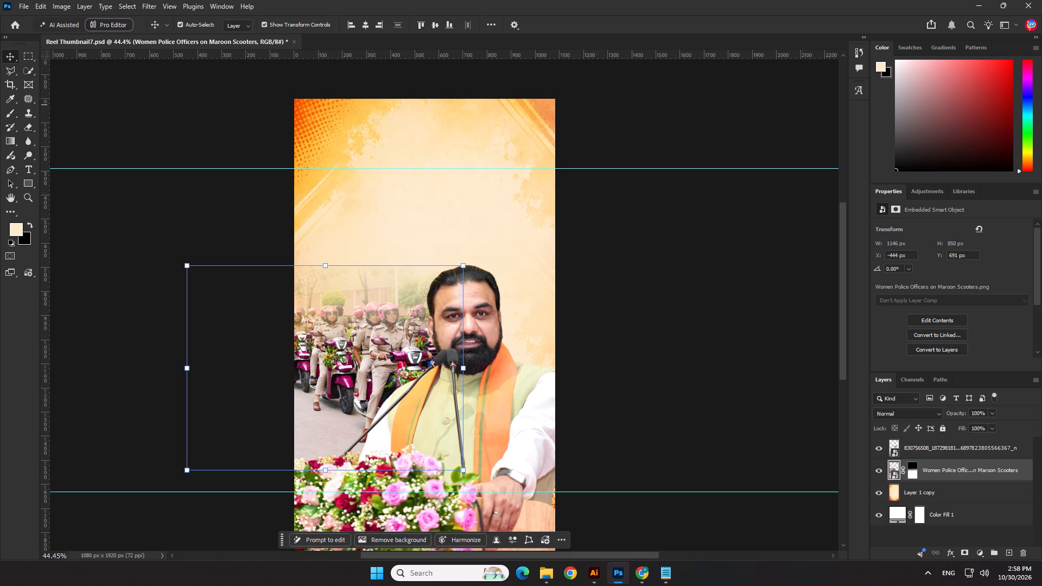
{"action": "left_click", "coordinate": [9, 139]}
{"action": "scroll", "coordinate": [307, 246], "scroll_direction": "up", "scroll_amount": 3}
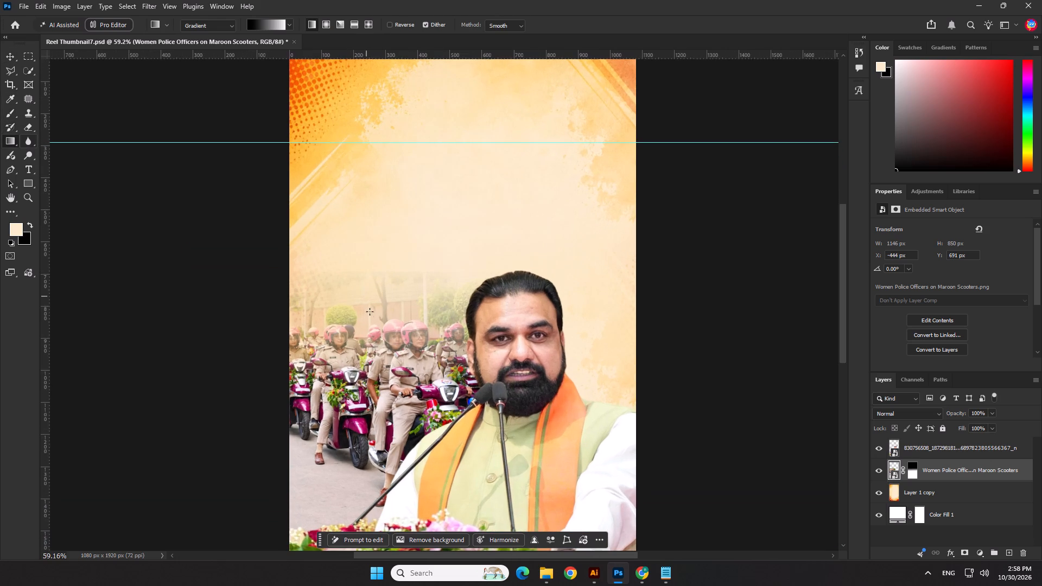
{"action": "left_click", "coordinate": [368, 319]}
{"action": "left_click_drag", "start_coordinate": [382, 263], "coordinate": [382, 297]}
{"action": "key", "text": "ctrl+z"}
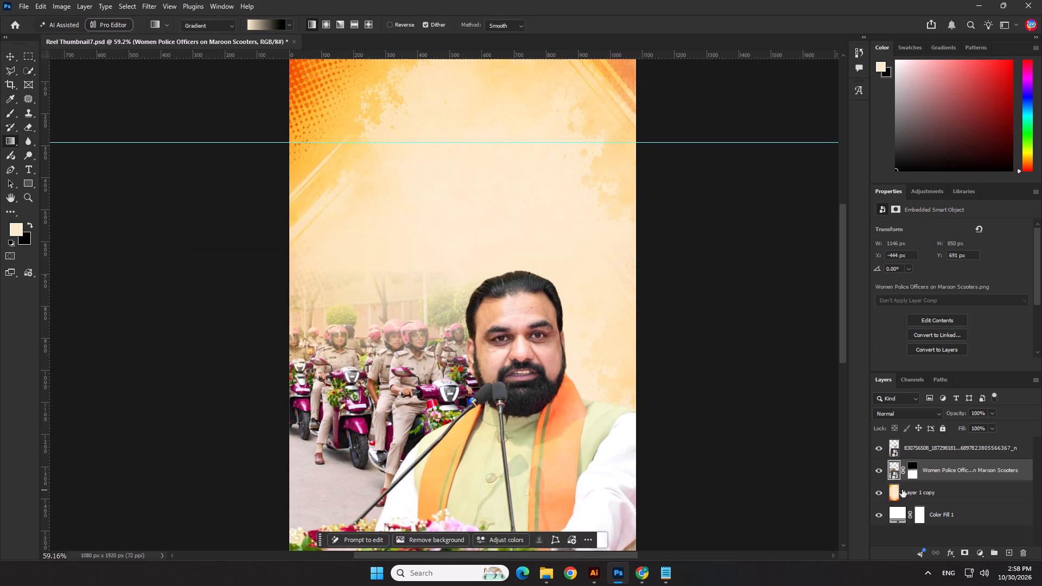
Refine the scooter photo's mask gradient to start at the photo's upper edge, end near the front riders' chests, with the midpoint shifted upward.
{"action": "left_click", "coordinate": [912, 474]}
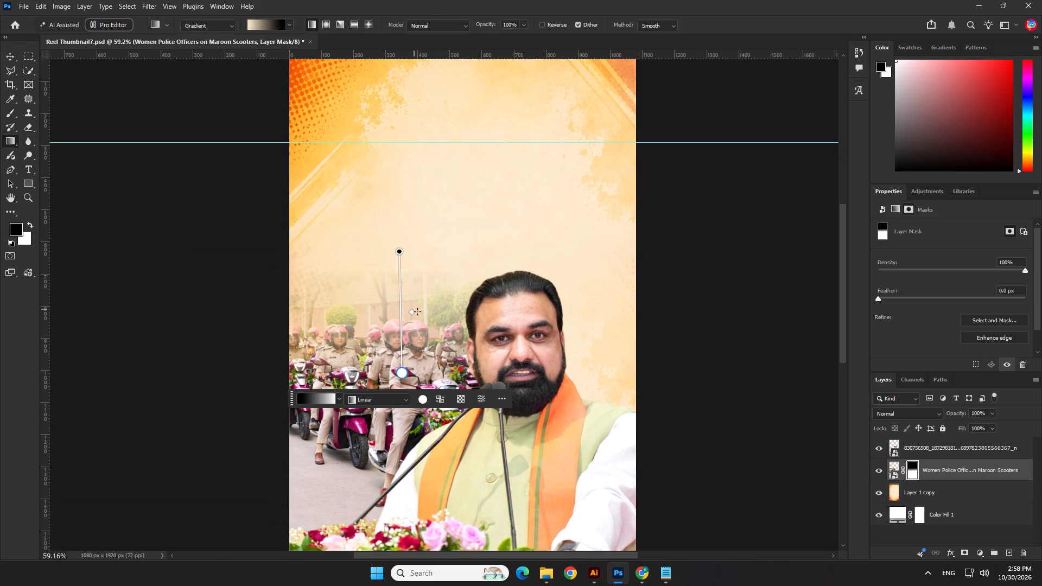
{"action": "left_click_drag", "start_coordinate": [412, 312], "coordinate": [409, 317]}
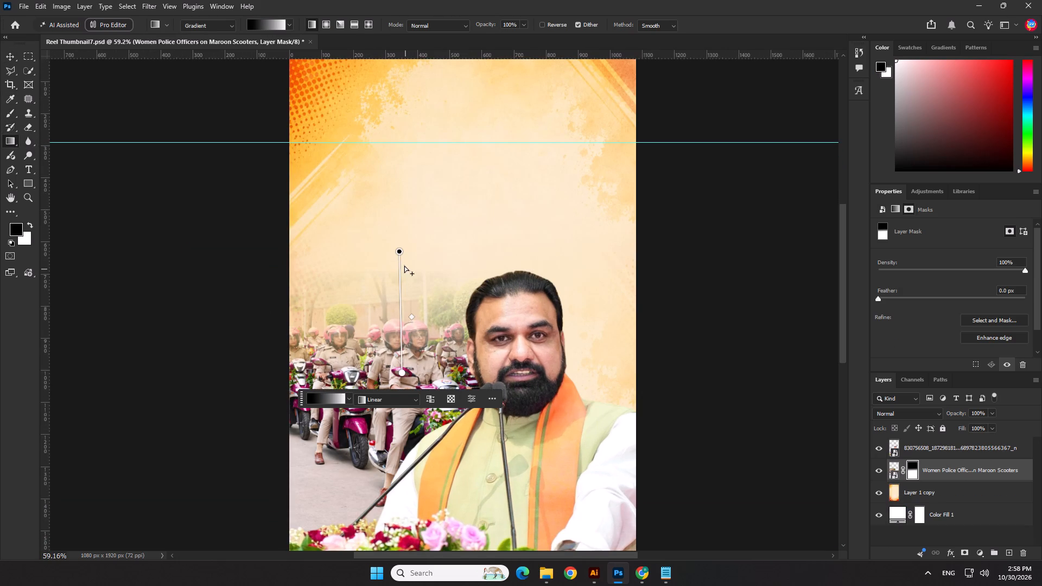
{"action": "left_click_drag", "start_coordinate": [401, 252], "coordinate": [400, 271]}
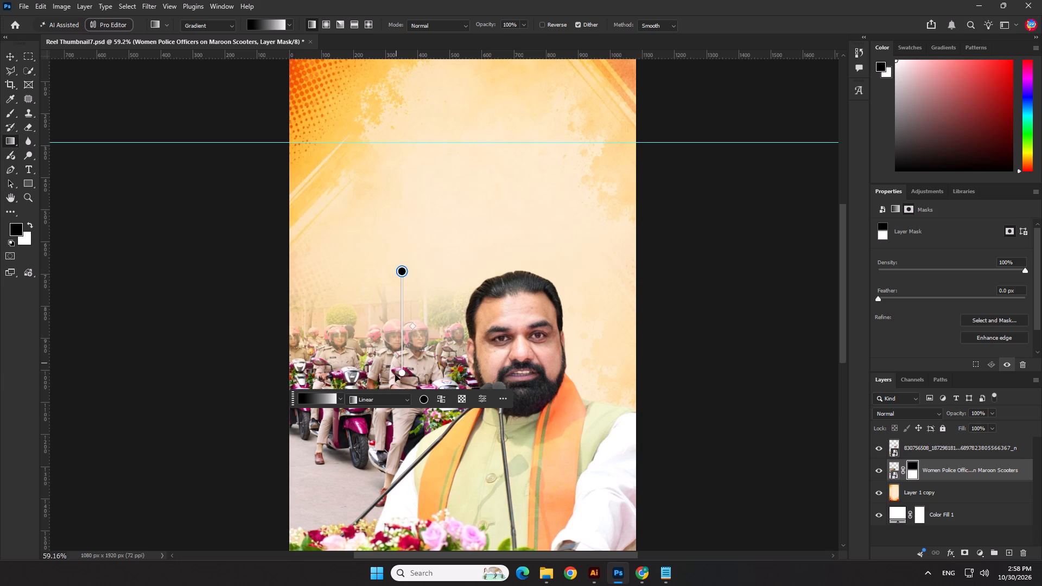
{"action": "left_click_drag", "start_coordinate": [403, 373], "coordinate": [401, 436]}
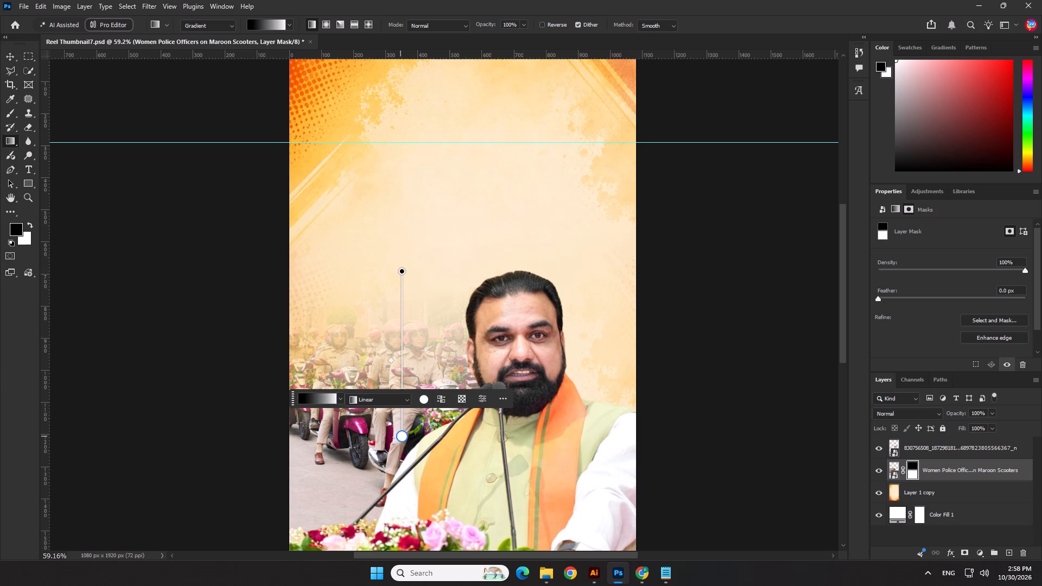
{"action": "left_click_drag", "start_coordinate": [401, 436], "coordinate": [406, 392]}
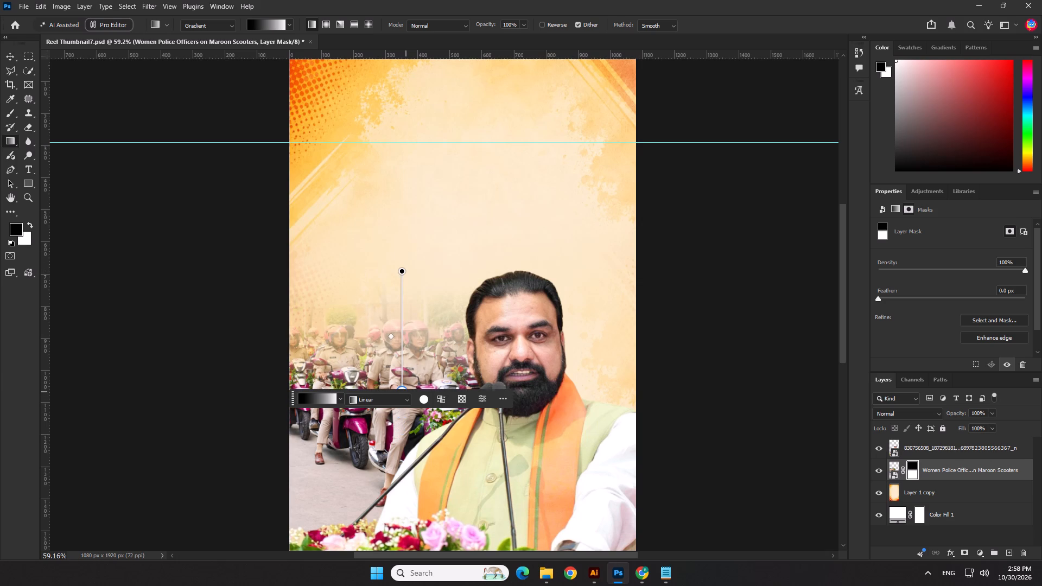
{"action": "left_click_drag", "start_coordinate": [390, 336], "coordinate": [391, 312]}
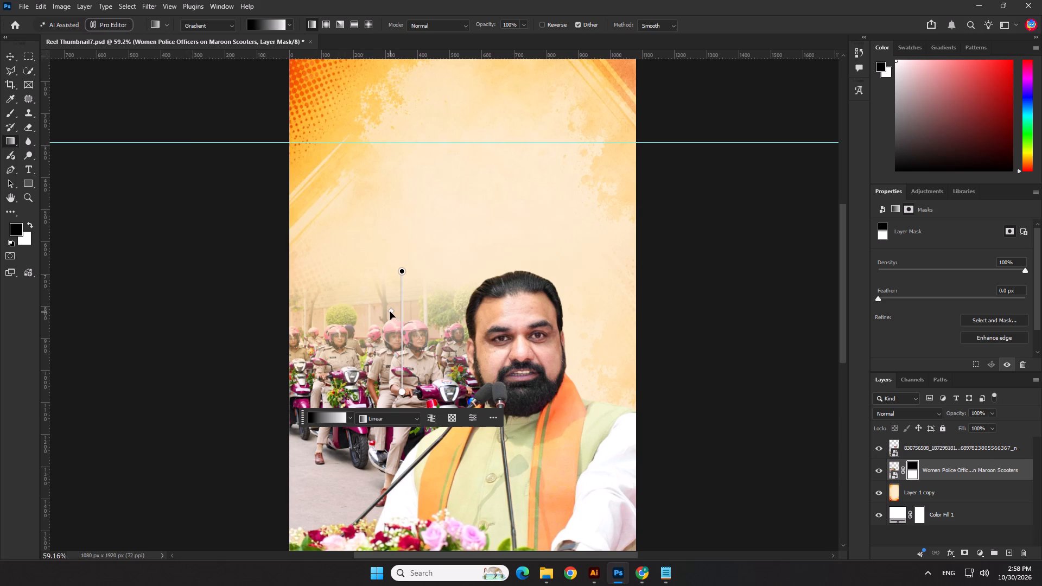
{"action": "left_click_drag", "start_coordinate": [403, 391], "coordinate": [409, 362]}
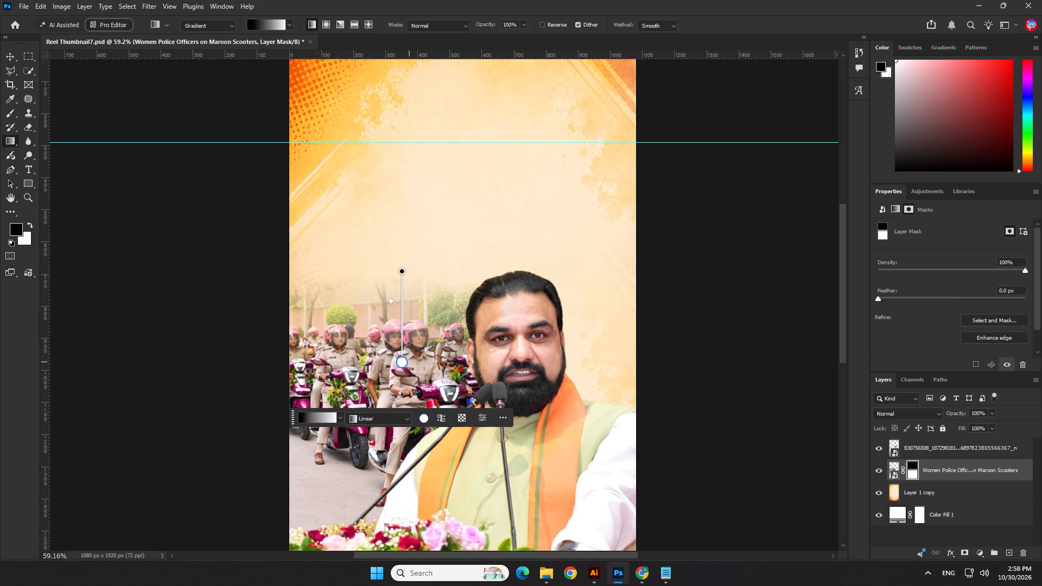
{"action": "left_click_drag", "start_coordinate": [409, 362], "coordinate": [411, 361]}
{"action": "left_click", "coordinate": [12, 52]}
{"action": "left_click", "coordinate": [121, 240]}
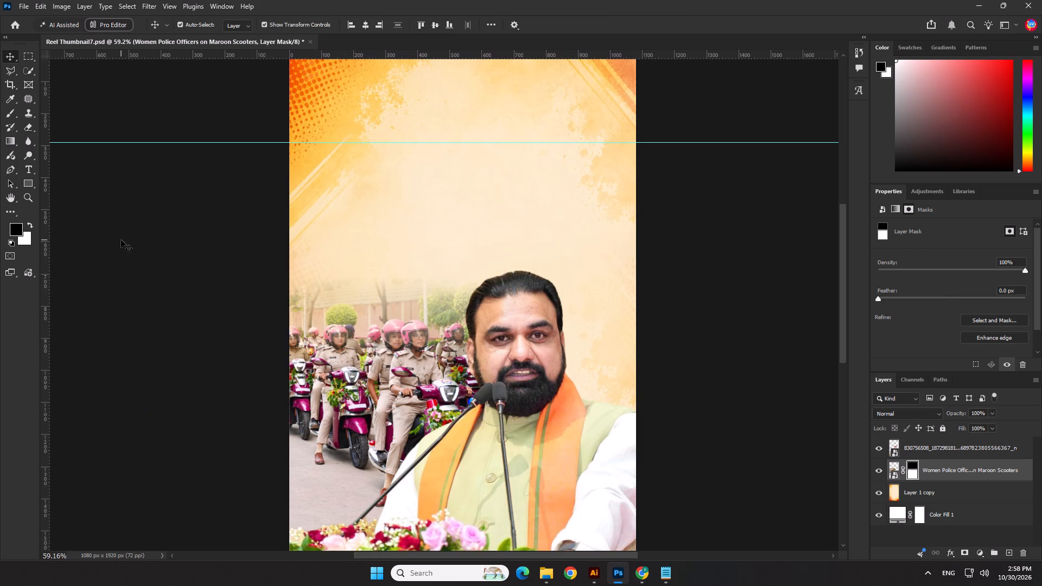
{"action": "scroll", "coordinate": [309, 288], "scroll_direction": "down", "scroll_amount": 6}
{"action": "scroll", "coordinate": [467, 348], "scroll_direction": "up", "scroll_amount": 1}
{"action": "scroll", "coordinate": [577, 396], "scroll_direction": "down", "scroll_amount": 1}
{"action": "left_click", "coordinate": [658, 384]}
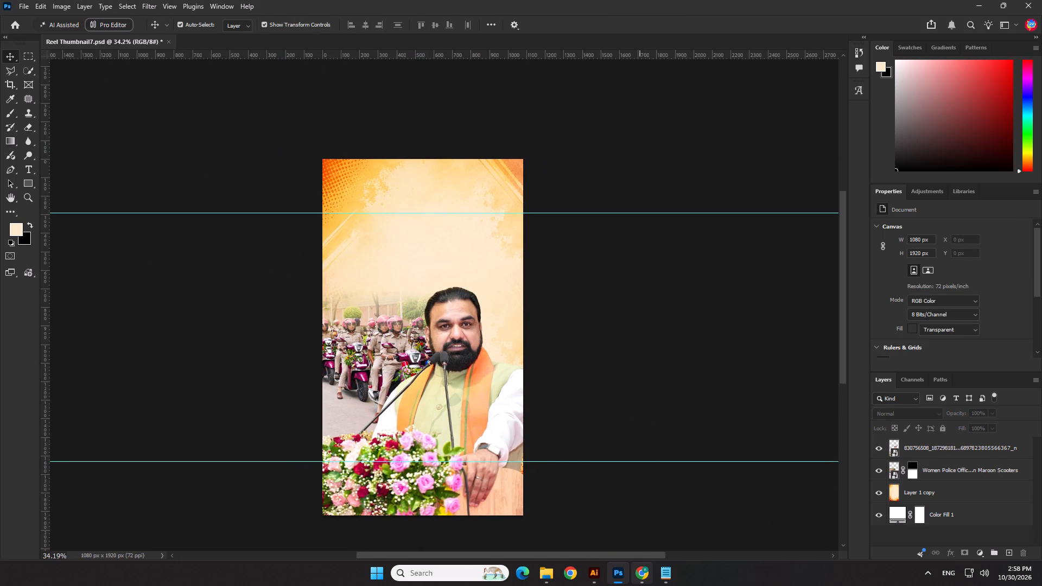
Copy the orange DeviantArt lens flare image from Chrome and paste it into Reel Thumbnail7.psd directly below the man's cutout layer.
{"action": "left_click", "coordinate": [640, 568]}
{"action": "left_click", "coordinate": [490, 0]}
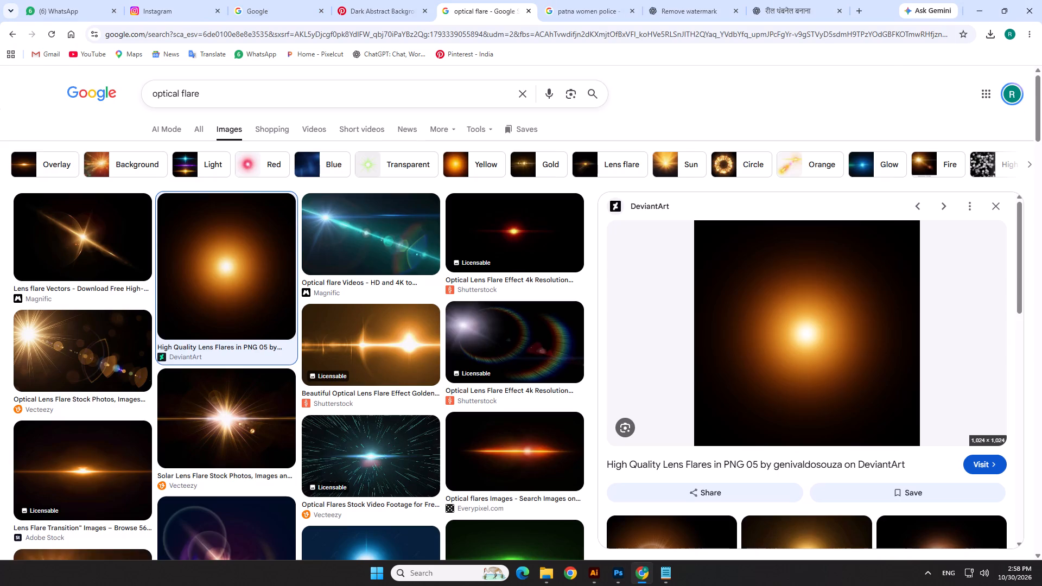
{"action": "right_click", "coordinate": [751, 321]}
{"action": "left_click", "coordinate": [803, 256]}
{"action": "key", "text": "alt+Tab"}
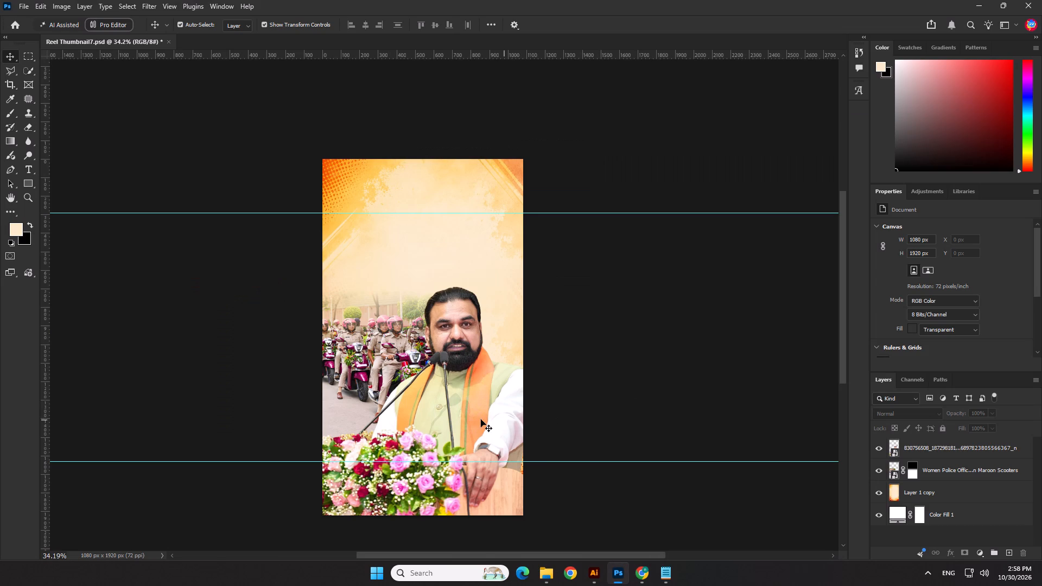
{"action": "left_click", "coordinate": [481, 419]}
{"action": "key", "text": "ctrl+v"}
{"action": "left_click_drag", "start_coordinate": [928, 445], "coordinate": [924, 482]}
Set the pasted flare layer's blend mode to Screen and enlarge it to about 120% behind the man.
{"action": "left_click", "coordinate": [895, 419]}
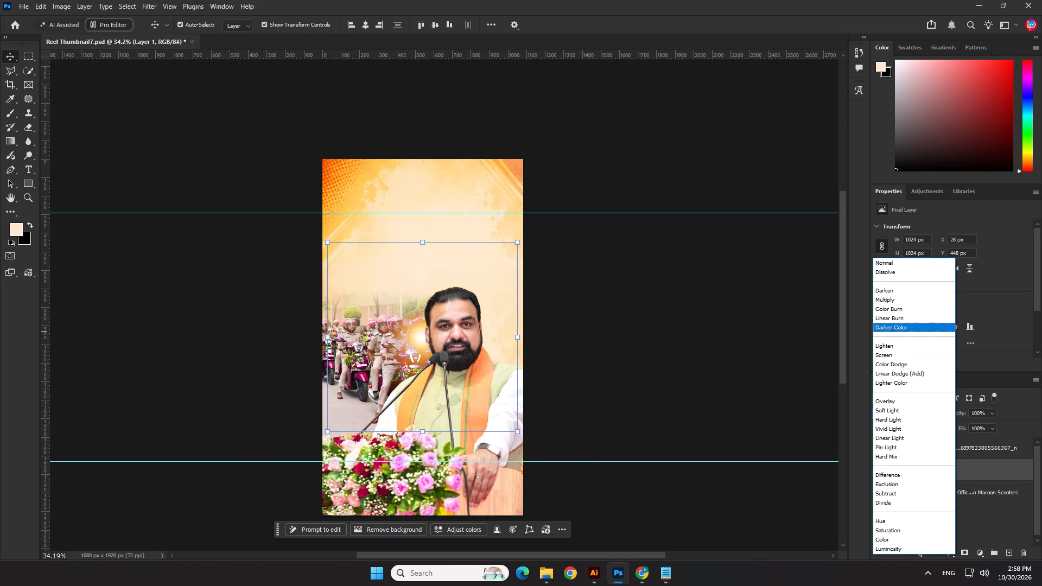
{"action": "left_click", "coordinate": [894, 355]}
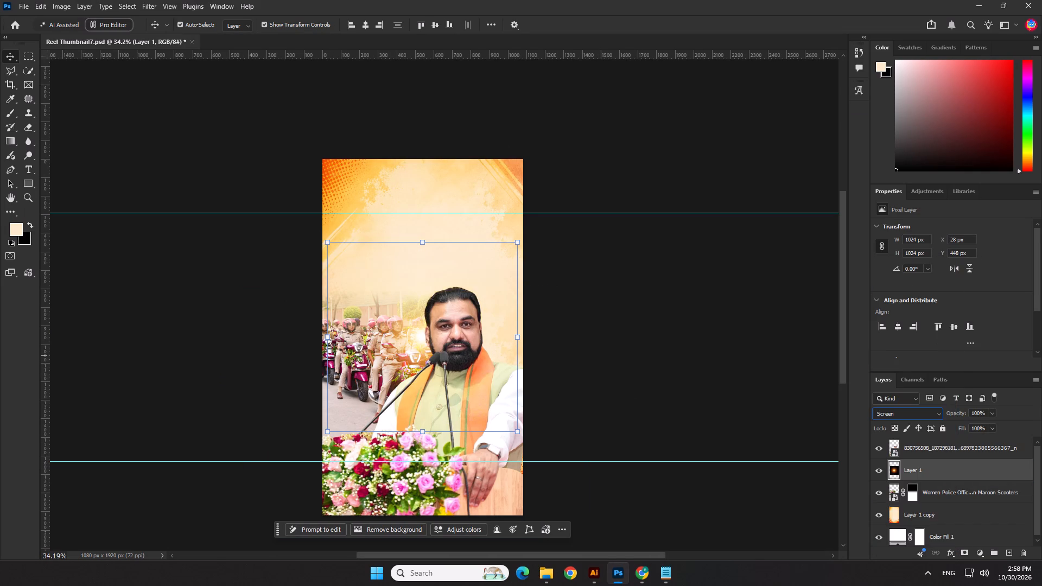
{"action": "left_click_drag", "start_coordinate": [518, 336], "coordinate": [555, 335]}
{"action": "left_click_drag", "start_coordinate": [532, 343], "coordinate": [532, 346]}
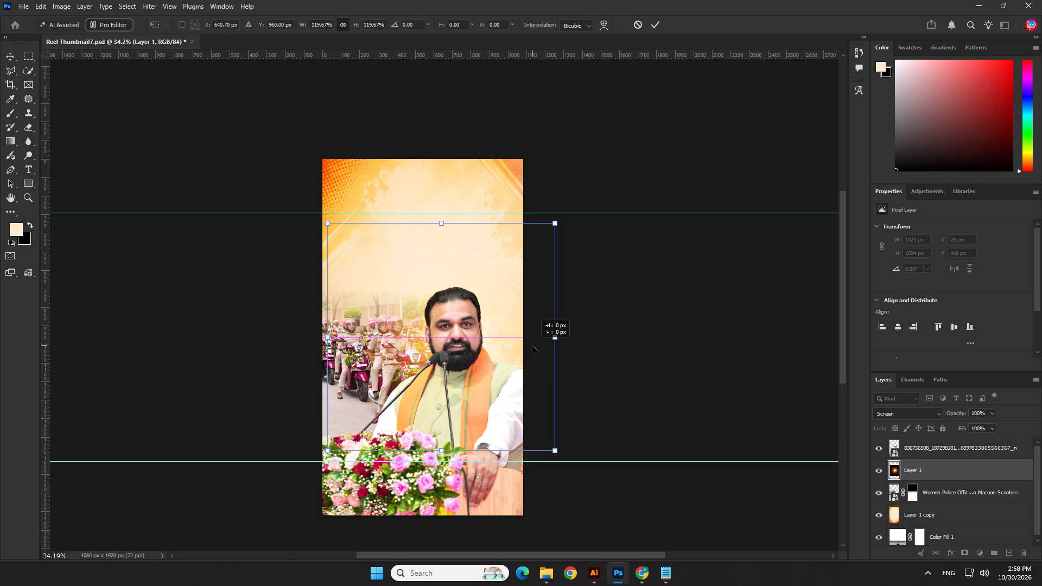
{"action": "left_click_drag", "start_coordinate": [532, 346], "coordinate": [533, 349]}
{"action": "key", "text": "Return"}
{"action": "left_click", "coordinate": [714, 336]}
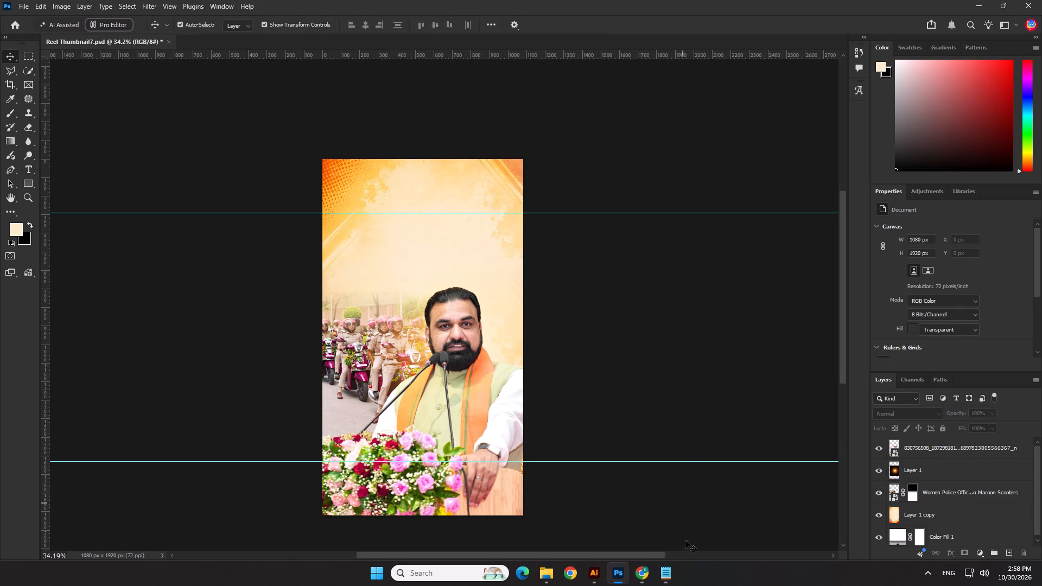
Copy the thumbnail line "पुलिस दीदी कर रहीं" from the Thumbnail notes in Notepad and return to Photoshop.
{"action": "left_click", "coordinate": [664, 572]}
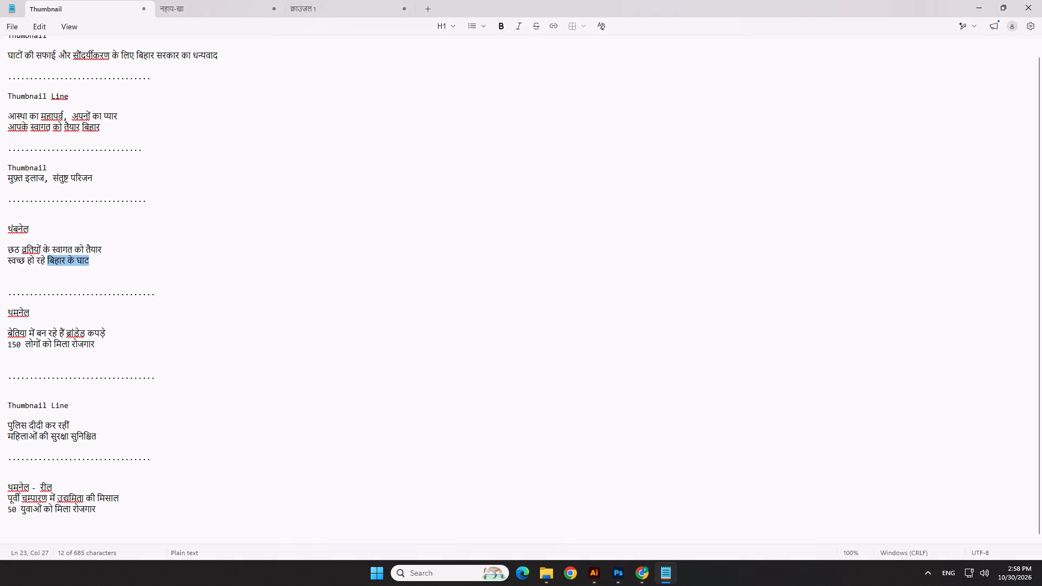
{"action": "left_click_drag", "start_coordinate": [8, 425], "coordinate": [69, 426]}
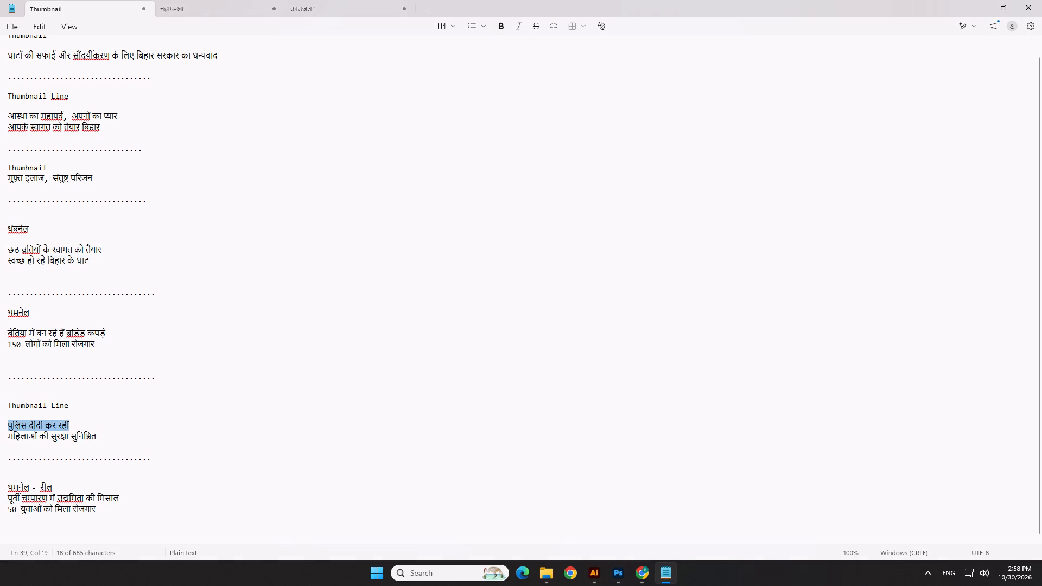
{"action": "left_click_drag", "start_coordinate": [69, 426], "coordinate": [71, 426]}
{"action": "key", "text": "ctrl+c"}
{"action": "key", "text": "ctrl+c"}
{"action": "key", "text": "alt+Tab"}
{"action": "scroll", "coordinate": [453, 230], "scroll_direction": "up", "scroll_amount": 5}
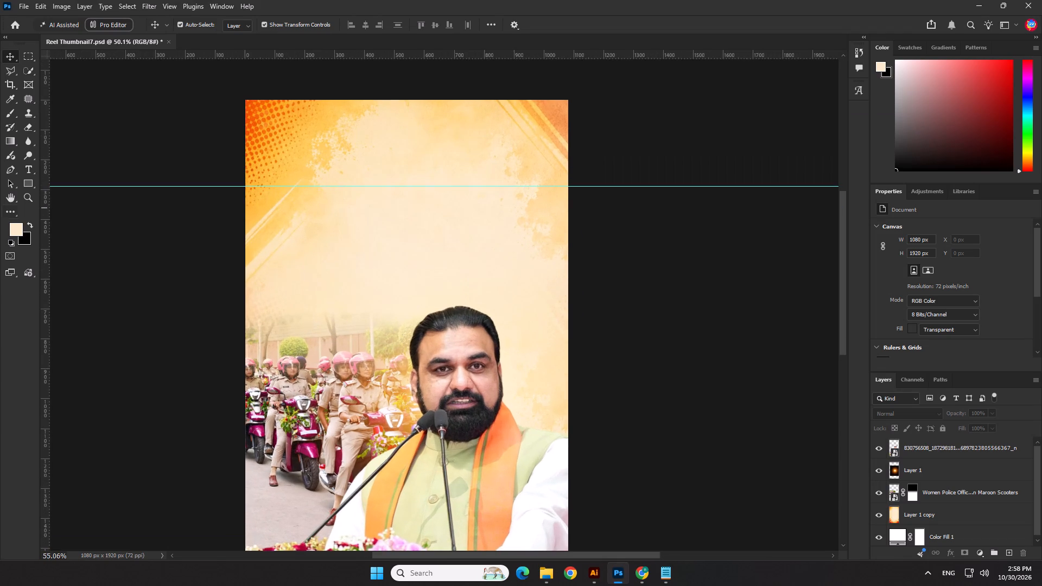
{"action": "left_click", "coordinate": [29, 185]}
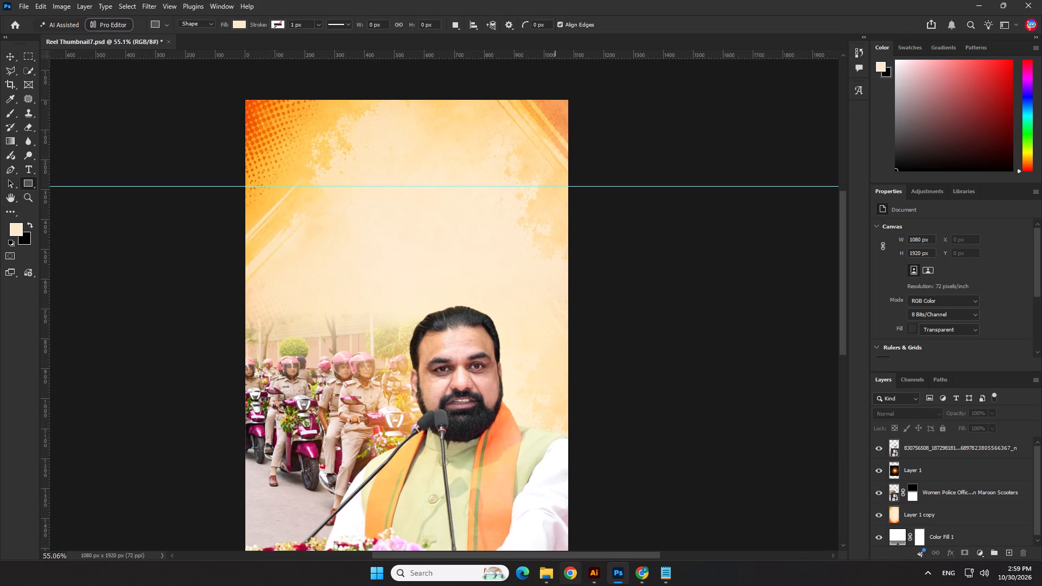
Open Reel Thumbnail4.psd in Photoshop from the IPRD > October > 10.10.26 folder on drive E.
{"action": "left_click", "coordinate": [554, 579]}
{"action": "left_click", "coordinate": [524, 509]}
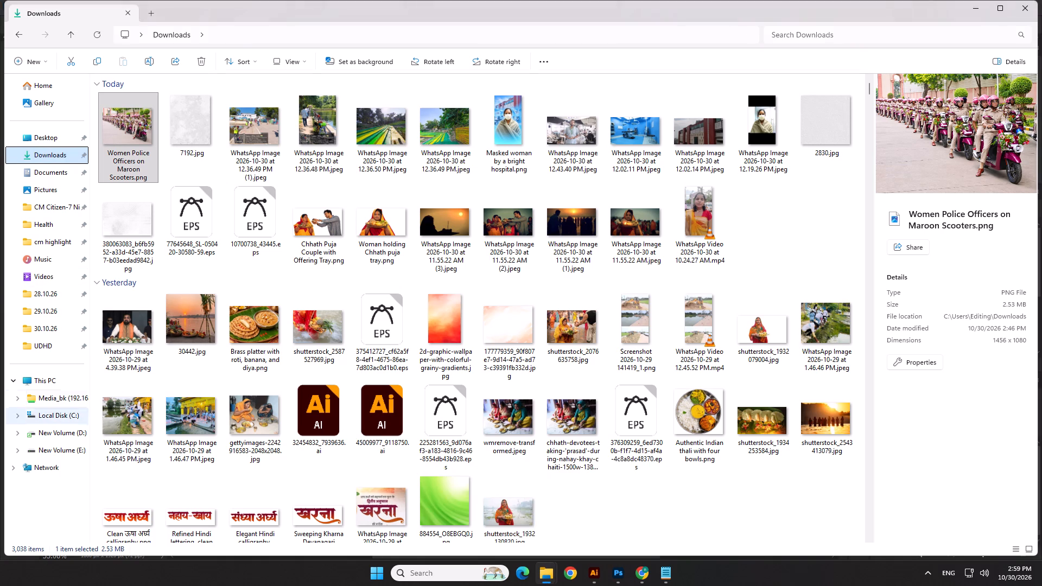
{"action": "left_click", "coordinate": [55, 378]}
{"action": "double_click", "coordinate": [415, 107]}
{"action": "double_click", "coordinate": [366, 132]}
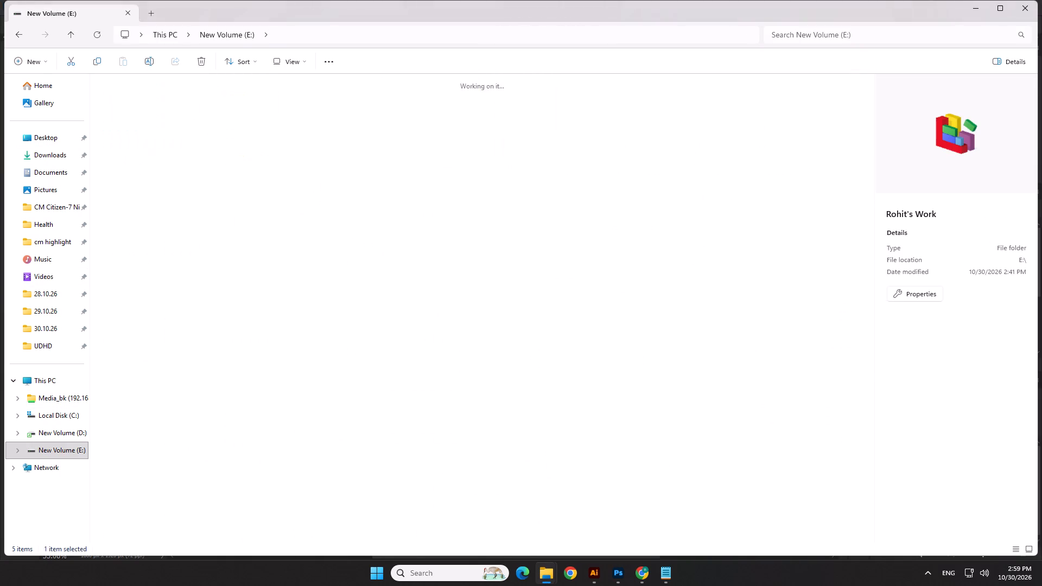
{"action": "double_click", "coordinate": [549, 116]}
{"action": "double_click", "coordinate": [160, 105]}
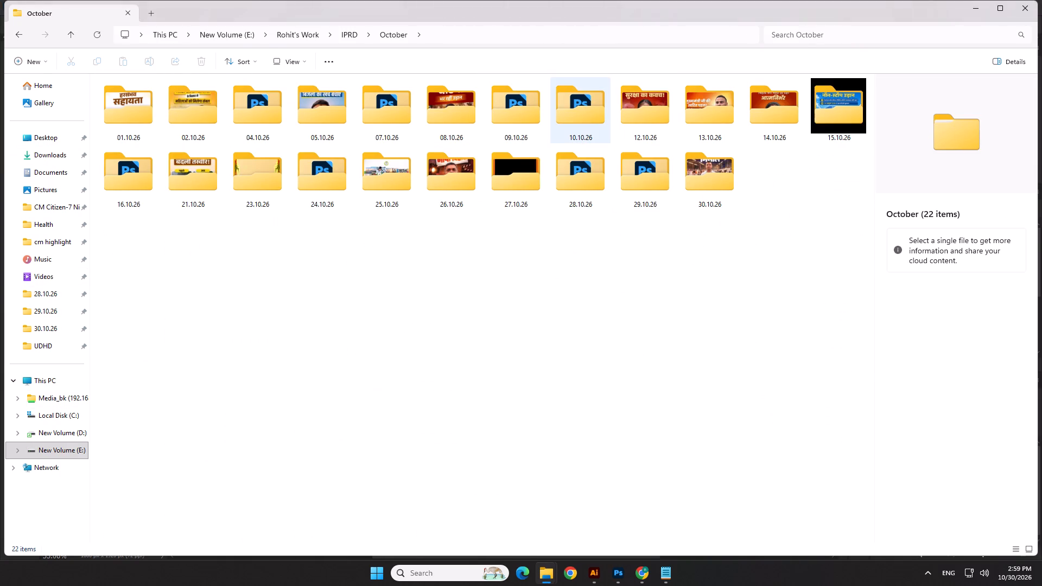
{"action": "double_click", "coordinate": [569, 116]}
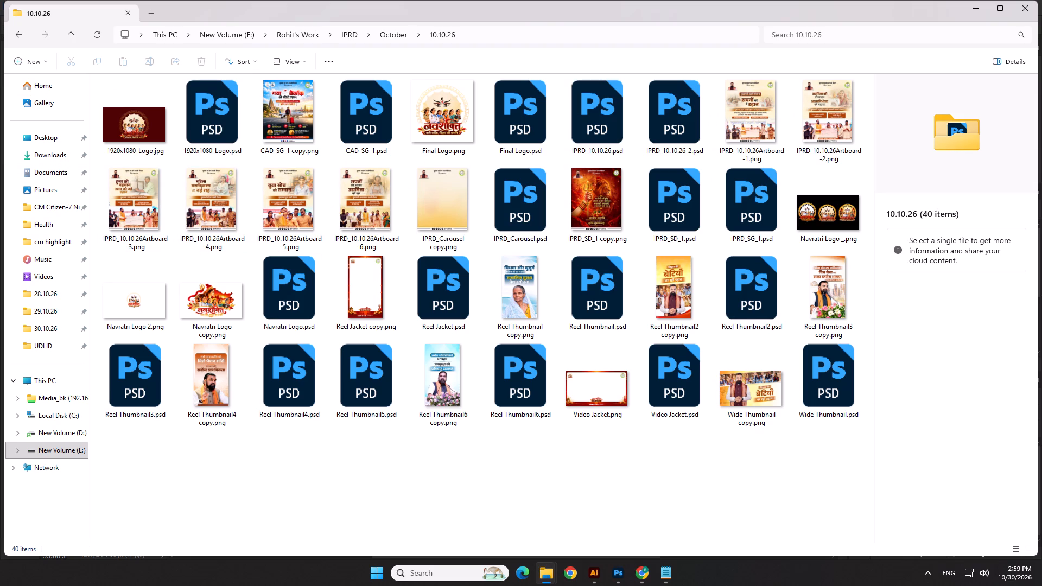
{"action": "double_click", "coordinate": [288, 384]}
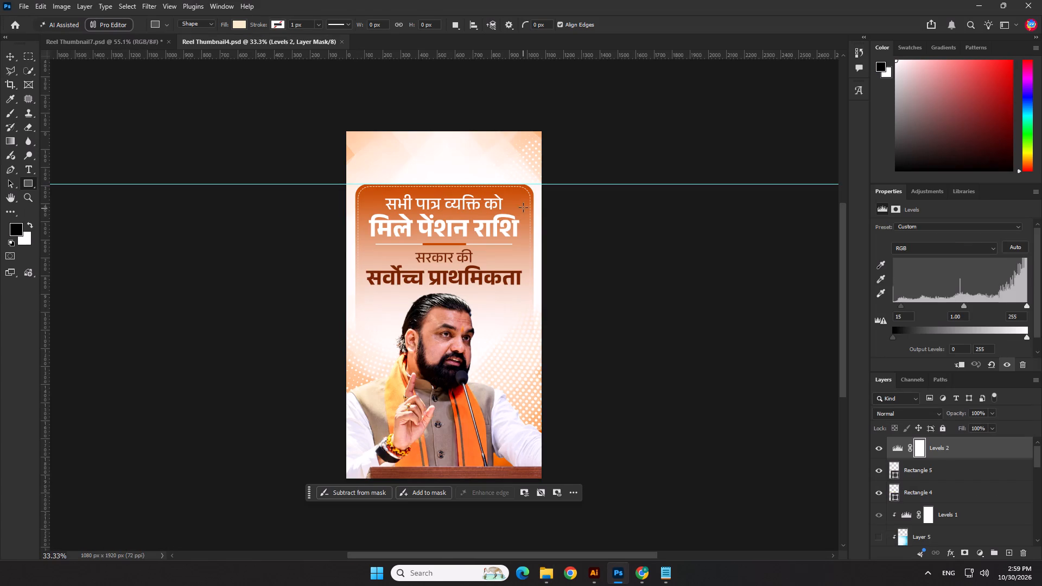
{"action": "left_click", "coordinate": [14, 56]}
{"action": "scroll", "coordinate": [510, 218], "scroll_direction": "up", "scroll_amount": 2}
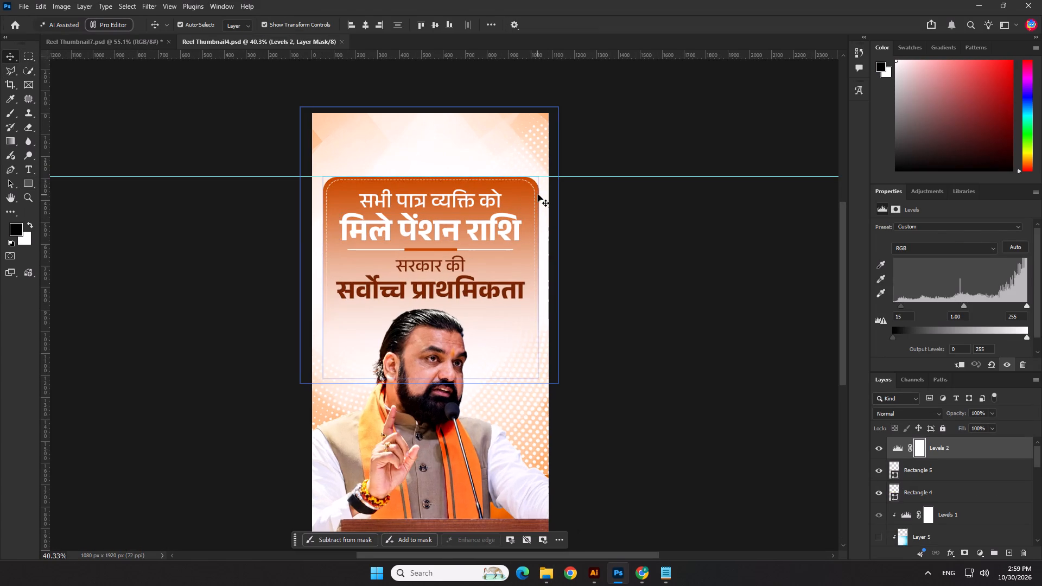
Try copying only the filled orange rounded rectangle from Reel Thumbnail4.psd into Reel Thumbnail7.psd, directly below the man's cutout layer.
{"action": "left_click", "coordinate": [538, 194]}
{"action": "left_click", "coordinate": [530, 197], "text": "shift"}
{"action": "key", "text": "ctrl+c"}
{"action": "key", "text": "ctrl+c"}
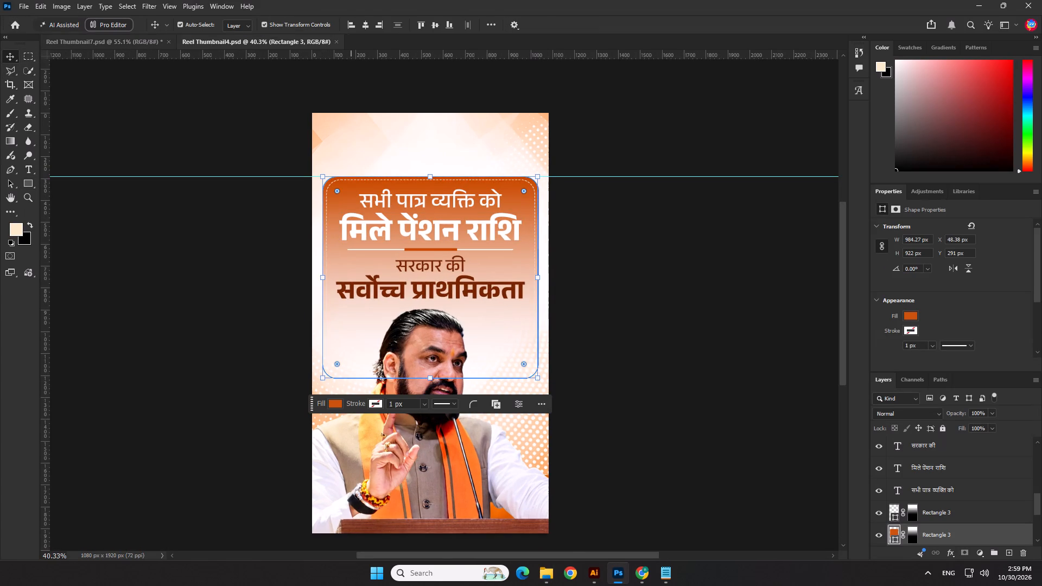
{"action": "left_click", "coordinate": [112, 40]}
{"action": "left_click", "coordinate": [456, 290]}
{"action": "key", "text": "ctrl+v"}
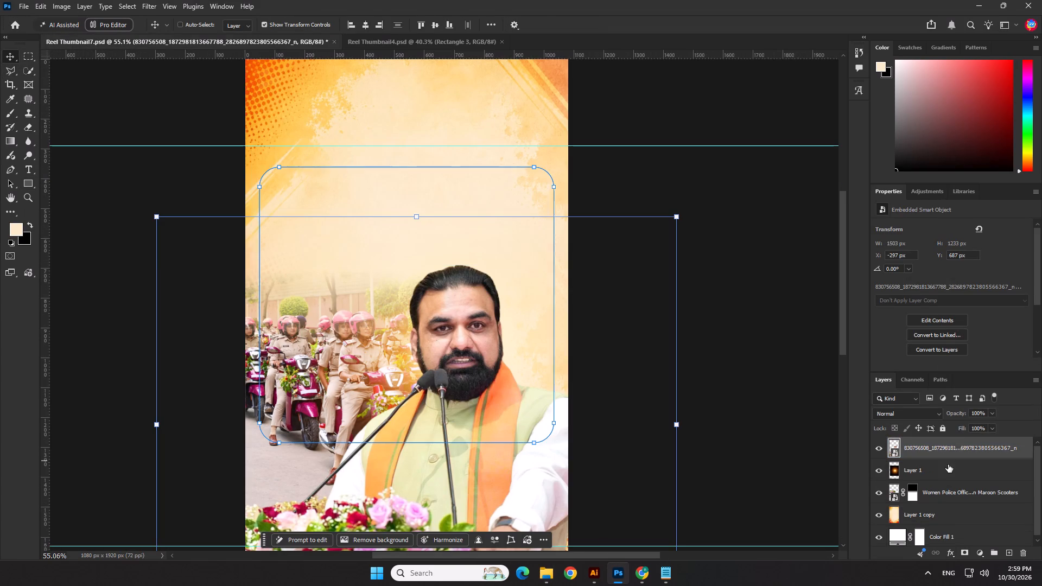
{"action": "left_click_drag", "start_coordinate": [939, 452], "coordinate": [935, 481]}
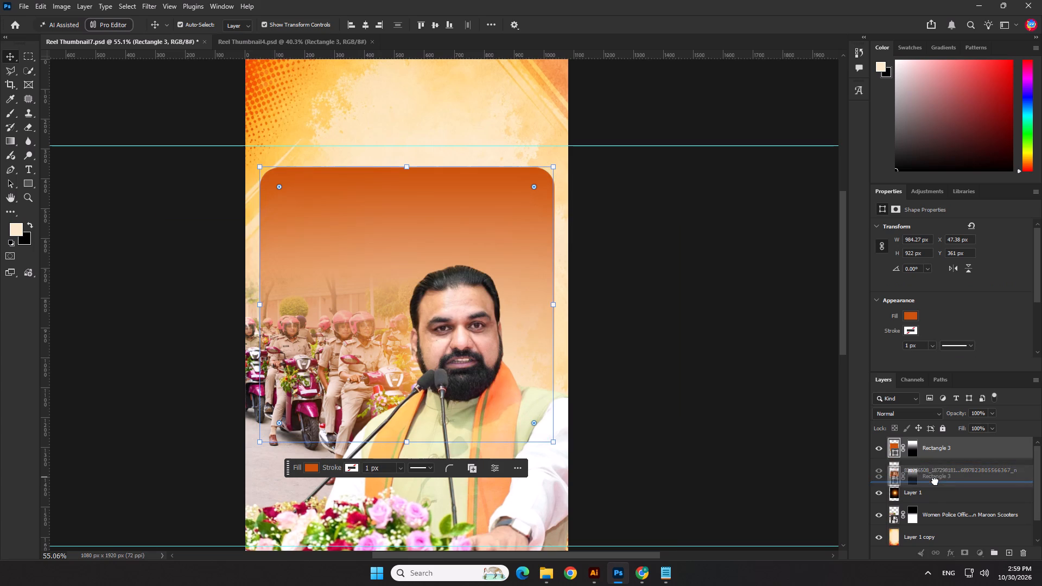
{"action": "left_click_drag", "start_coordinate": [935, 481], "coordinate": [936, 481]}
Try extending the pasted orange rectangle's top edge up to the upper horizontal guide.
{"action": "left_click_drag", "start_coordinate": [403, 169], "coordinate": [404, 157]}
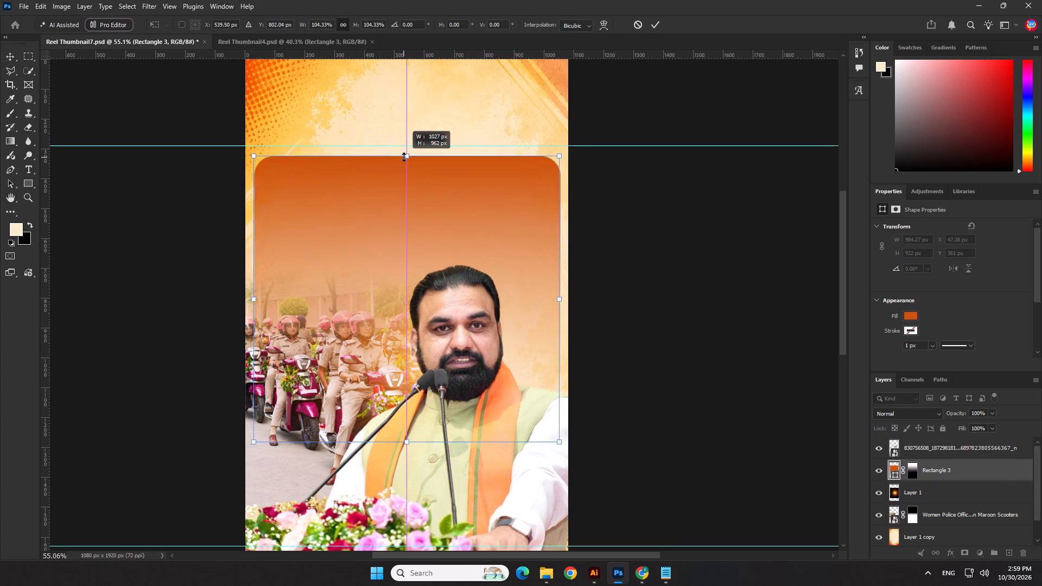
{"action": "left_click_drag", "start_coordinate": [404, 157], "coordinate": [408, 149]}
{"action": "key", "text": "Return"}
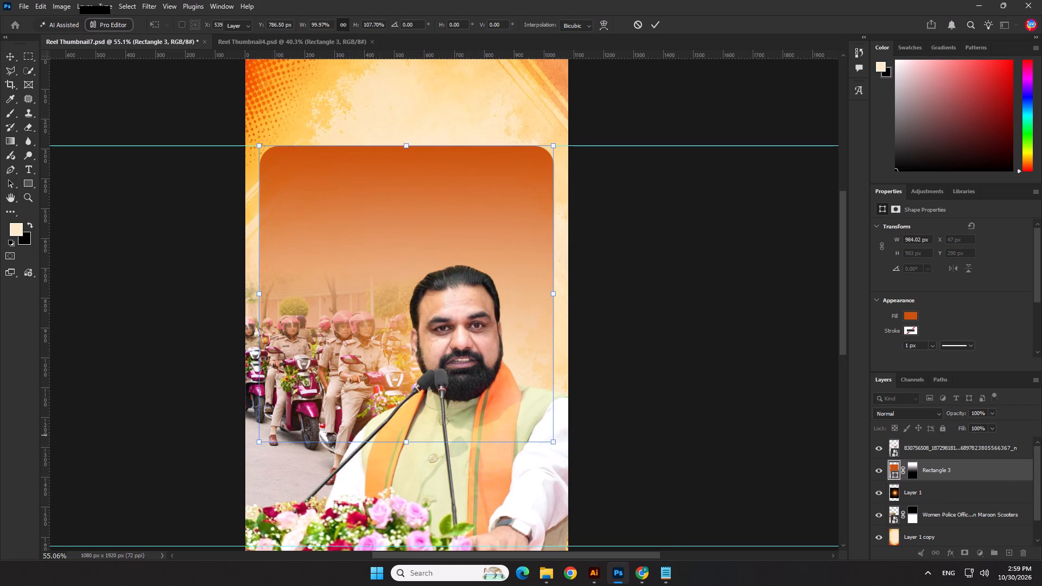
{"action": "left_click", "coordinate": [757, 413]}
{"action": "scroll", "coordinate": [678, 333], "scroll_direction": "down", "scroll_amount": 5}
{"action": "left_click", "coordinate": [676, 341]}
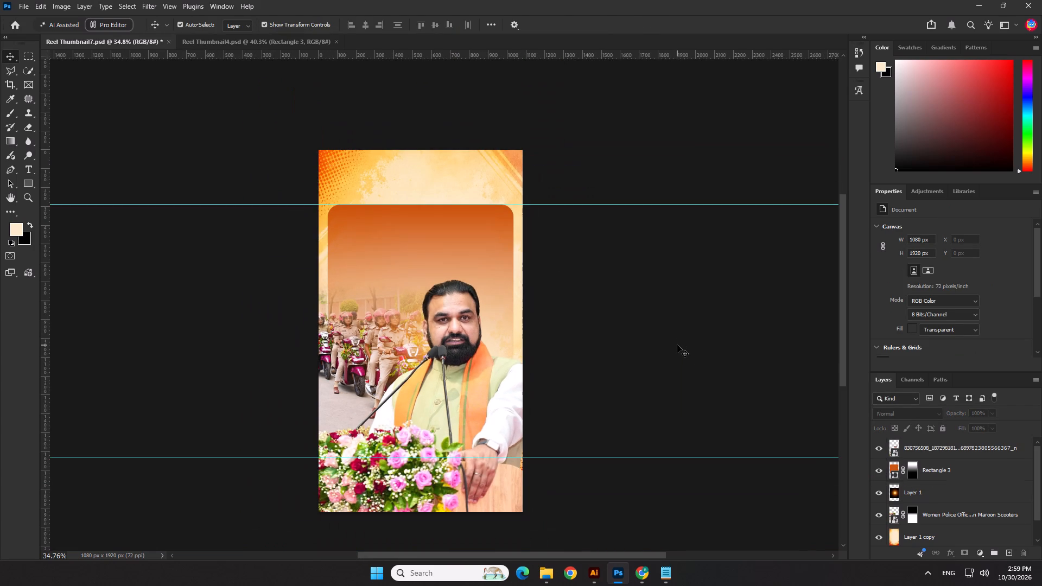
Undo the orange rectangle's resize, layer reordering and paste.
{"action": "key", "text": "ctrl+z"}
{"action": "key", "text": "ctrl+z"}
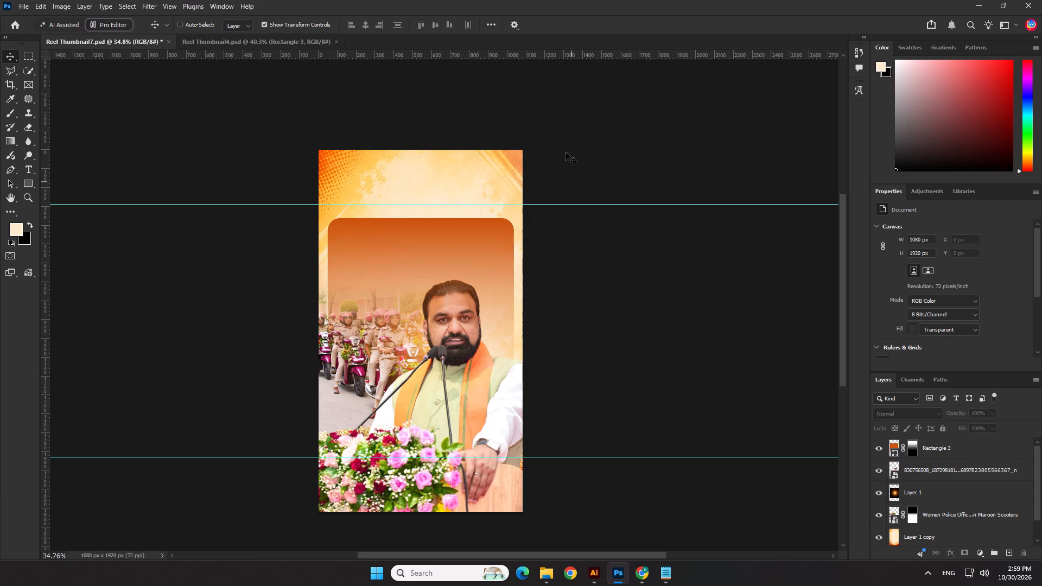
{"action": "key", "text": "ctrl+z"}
Copy both rounded rectangles, filled and dashed-outline, from Reel Thumbnail4.psd and paste them into Reel Thumbnail7.psd directly below the man's cutout layer.
{"action": "left_click", "coordinate": [285, 41]}
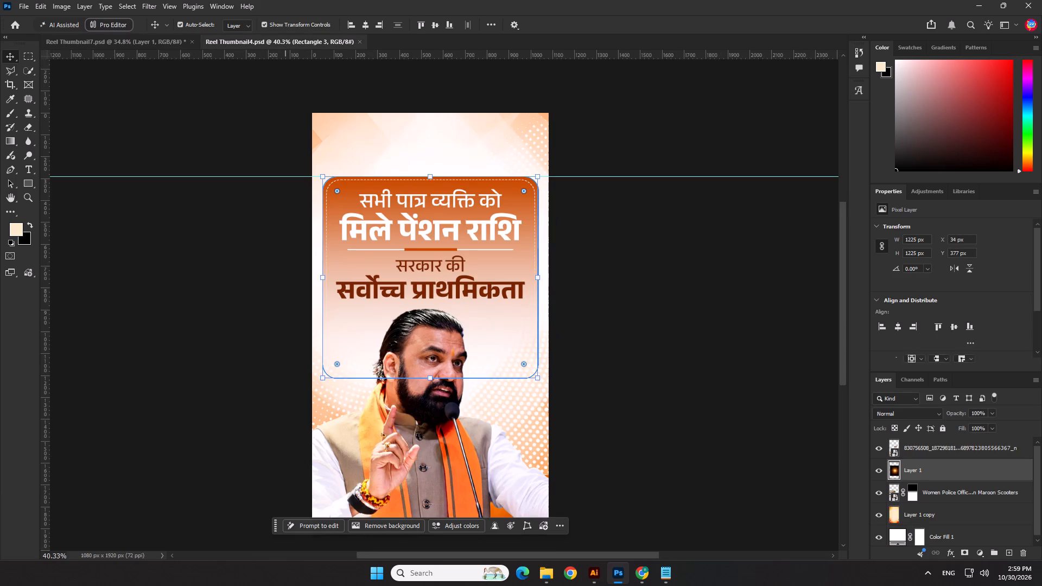
{"action": "scroll", "coordinate": [926, 500], "scroll_direction": "down", "scroll_amount": 1}
{"action": "left_click", "coordinate": [932, 496], "text": "ctrl"}
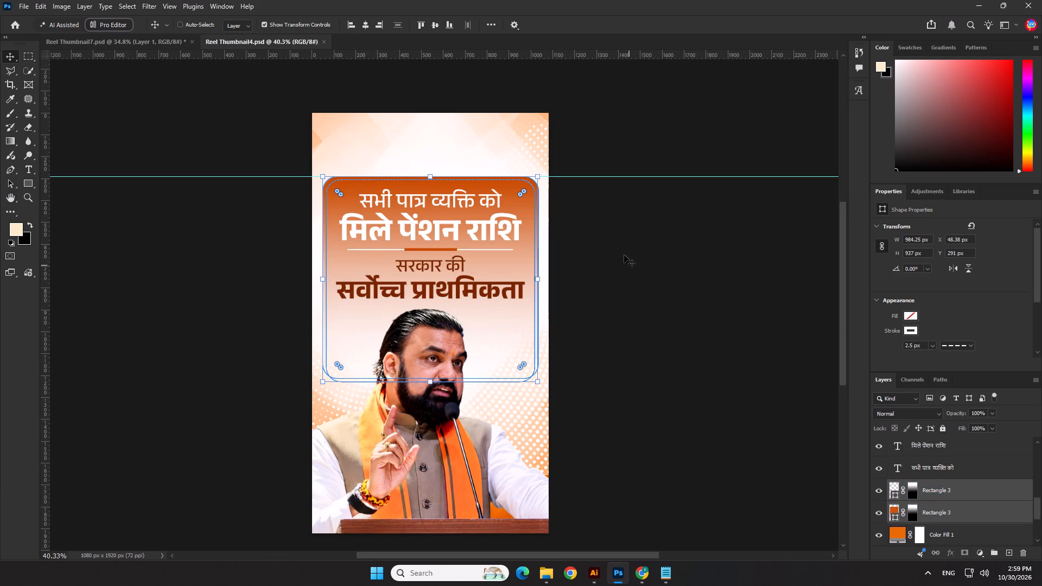
{"action": "key", "text": "ctrl+c"}
{"action": "key", "text": "ctrl+c"}
{"action": "left_click", "coordinate": [163, 43]}
{"action": "left_click", "coordinate": [469, 327]}
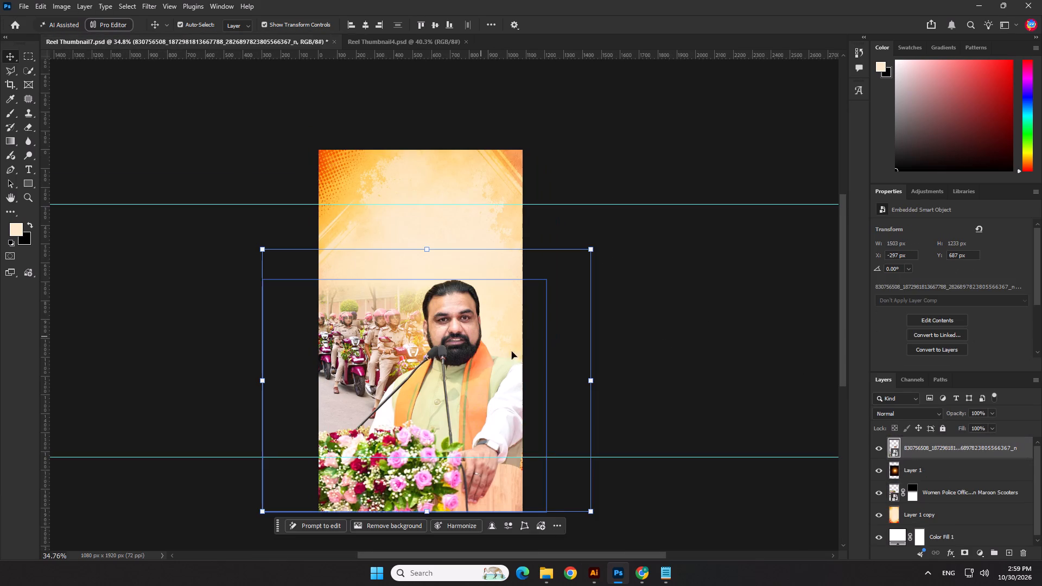
{"action": "key", "text": "ctrl+v"}
{"action": "left_click_drag", "start_coordinate": [931, 469], "coordinate": [932, 502]}
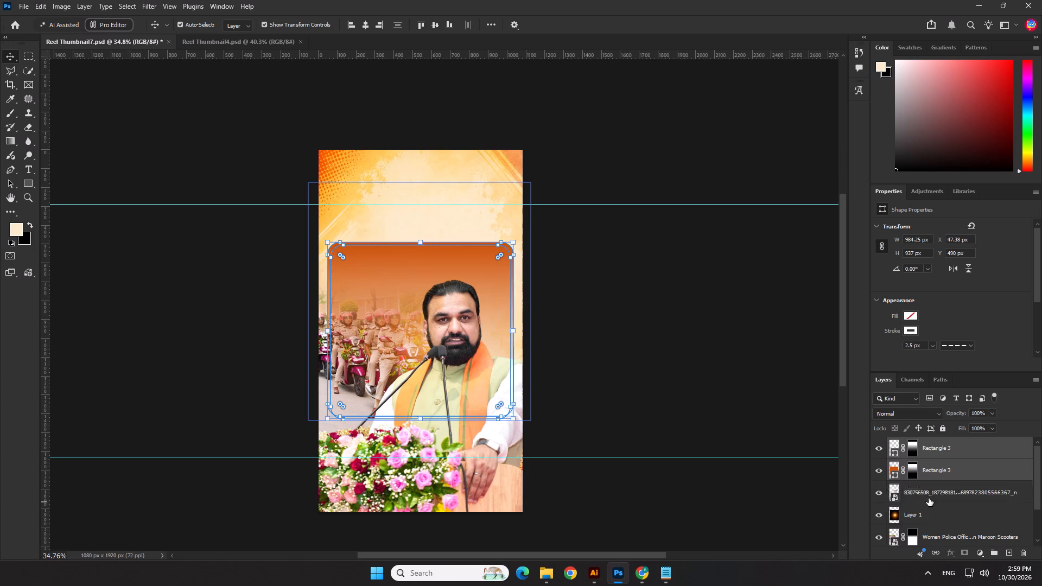
Stretch both rounded rectangles to about 984 x 1050 px and move them up so their top edge sits near the upper guide.
{"action": "left_click_drag", "start_coordinate": [417, 242], "coordinate": [420, 221]}
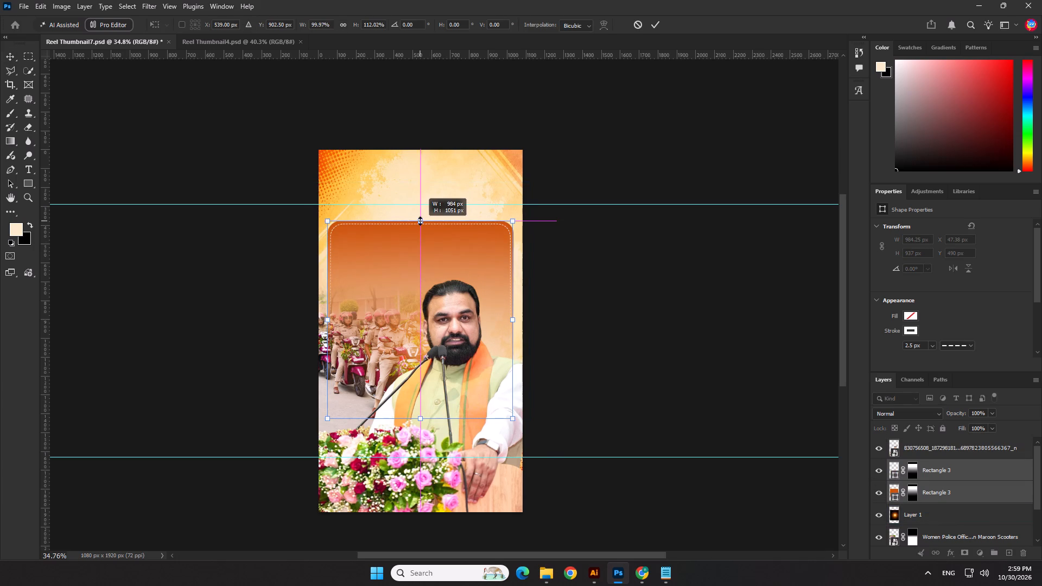
{"action": "left_click_drag", "start_coordinate": [420, 221], "coordinate": [421, 218]}
{"action": "left_click_drag", "start_coordinate": [427, 251], "coordinate": [431, 229]}
{"action": "scroll", "coordinate": [431, 227], "scroll_direction": "up", "scroll_amount": 5}
{"action": "key", "text": "shift+Down"}
{"action": "key", "text": "shift+Down"}
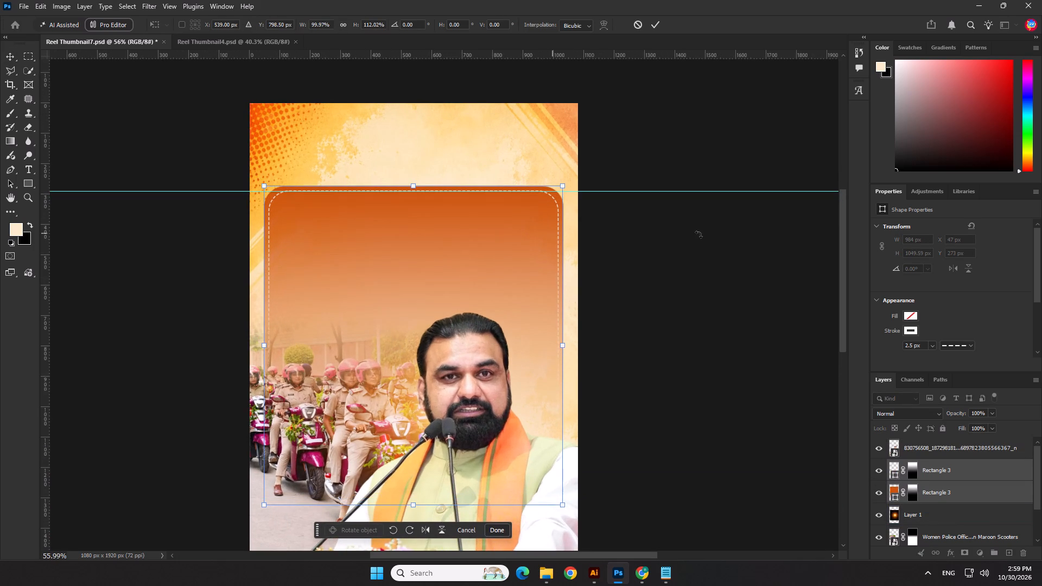
{"action": "key", "text": "Return"}
{"action": "left_click", "coordinate": [700, 282]}
{"action": "scroll", "coordinate": [703, 317], "scroll_direction": "down", "scroll_amount": 3}
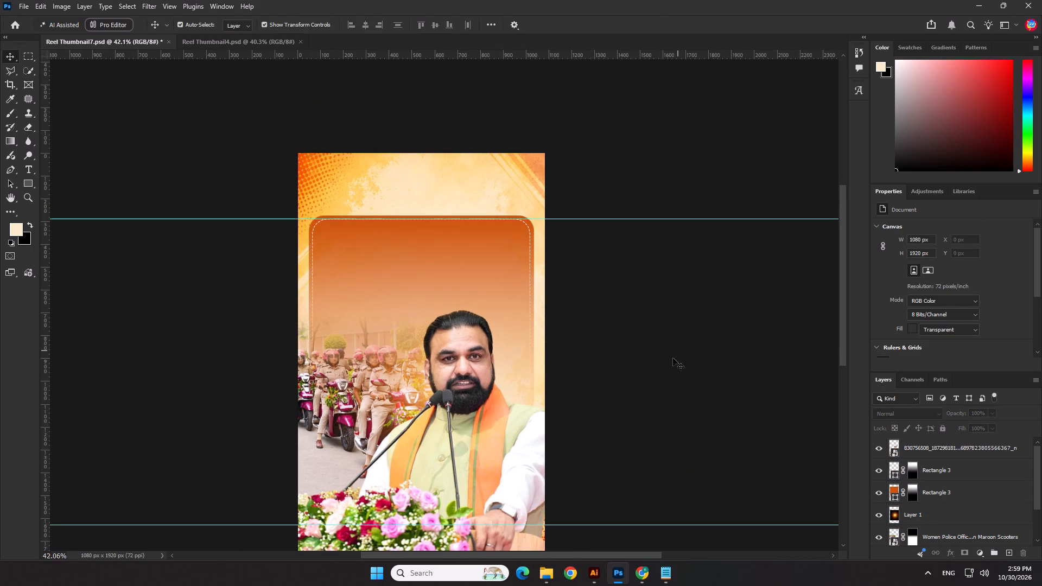
{"action": "left_click", "coordinate": [662, 391]}
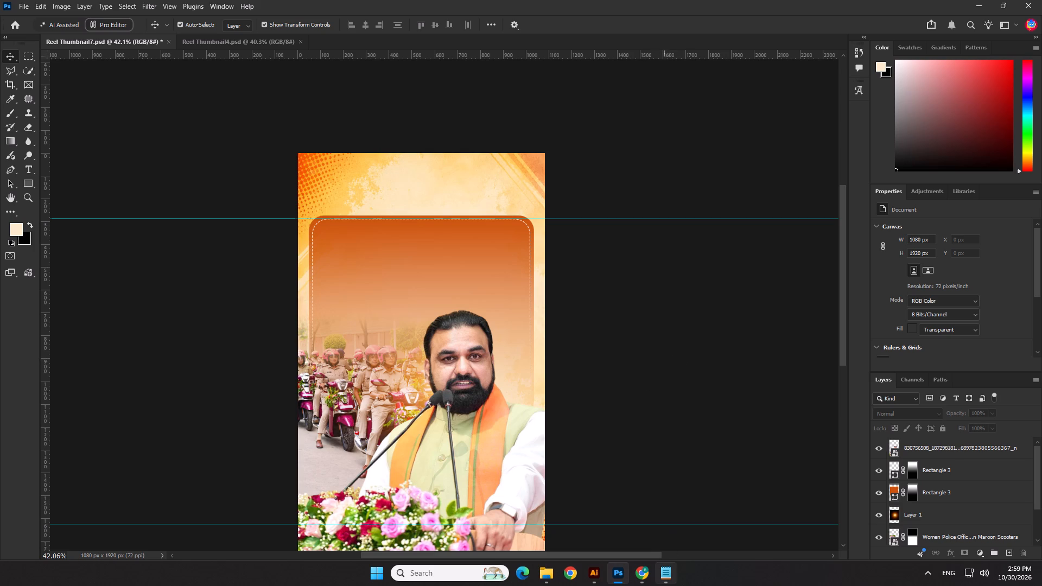
Copy the line "पुलिस दीदी कर रहीं" from the Thumbnail notes in Notepad again and return to Photoshop.
{"action": "left_click", "coordinate": [664, 580]}
{"action": "key", "text": "ctrl+v"}
{"action": "key", "text": "ctrl+v"}
{"action": "key", "text": "ctrl+c"}
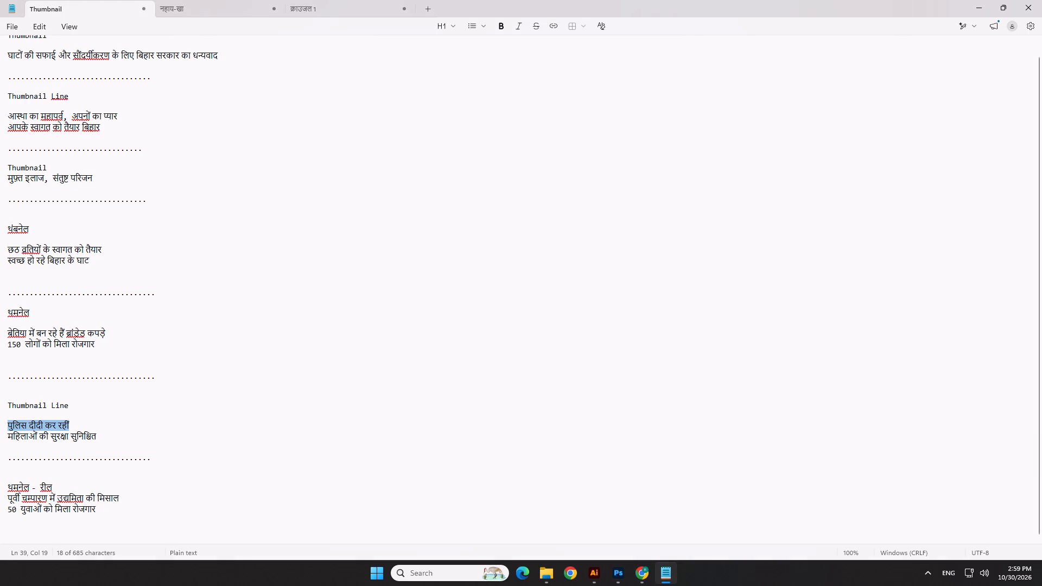
{"action": "key", "text": "ctrl+c"}
{"action": "key", "text": "alt+Tab"}
Recolour the filled rounded rectangle to the darker orange b44105, based on an orange sampled from the background's corner.
{"action": "scroll", "coordinate": [10, 185], "scroll_direction": "up", "scroll_amount": 2}
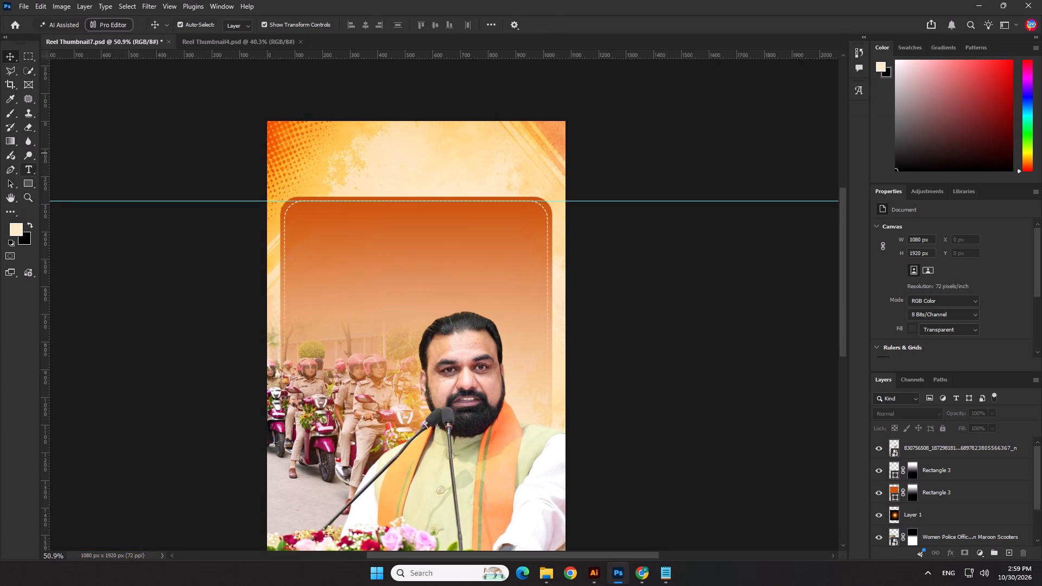
{"action": "left_click", "coordinate": [28, 168]}
{"action": "scroll", "coordinate": [463, 267], "scroll_direction": "up", "scroll_amount": 2}
{"action": "left_click", "coordinate": [8, 58]}
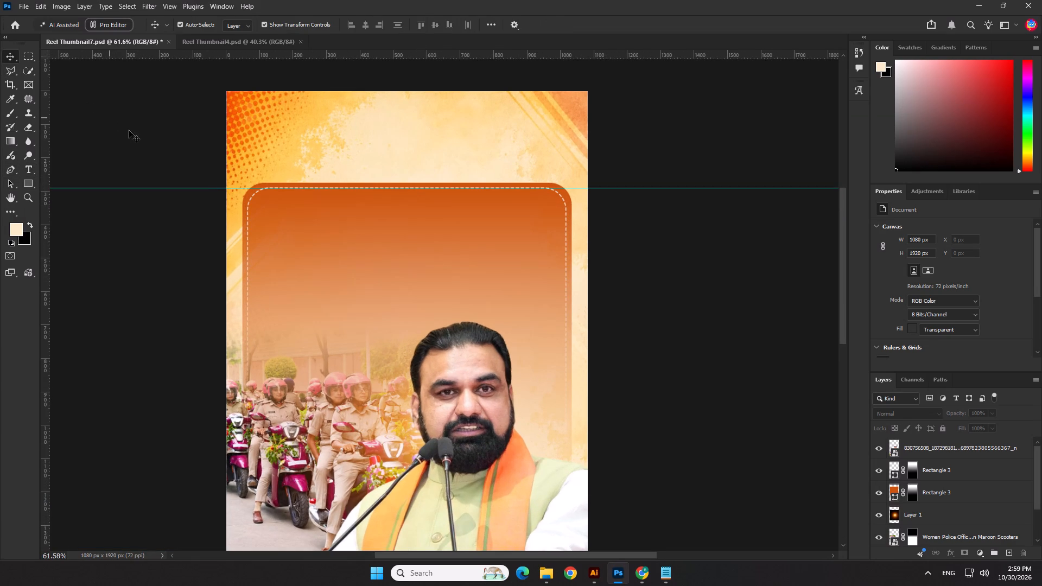
{"action": "left_click", "coordinate": [129, 130]}
{"action": "left_click", "coordinate": [473, 218]}
{"action": "double_click", "coordinate": [896, 499]}
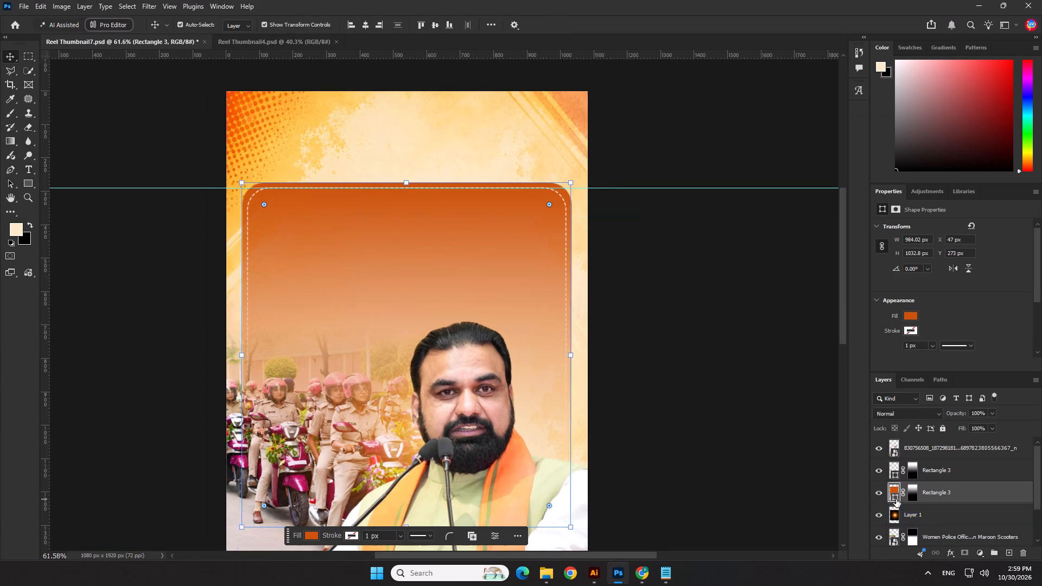
{"action": "left_click", "coordinate": [233, 107]}
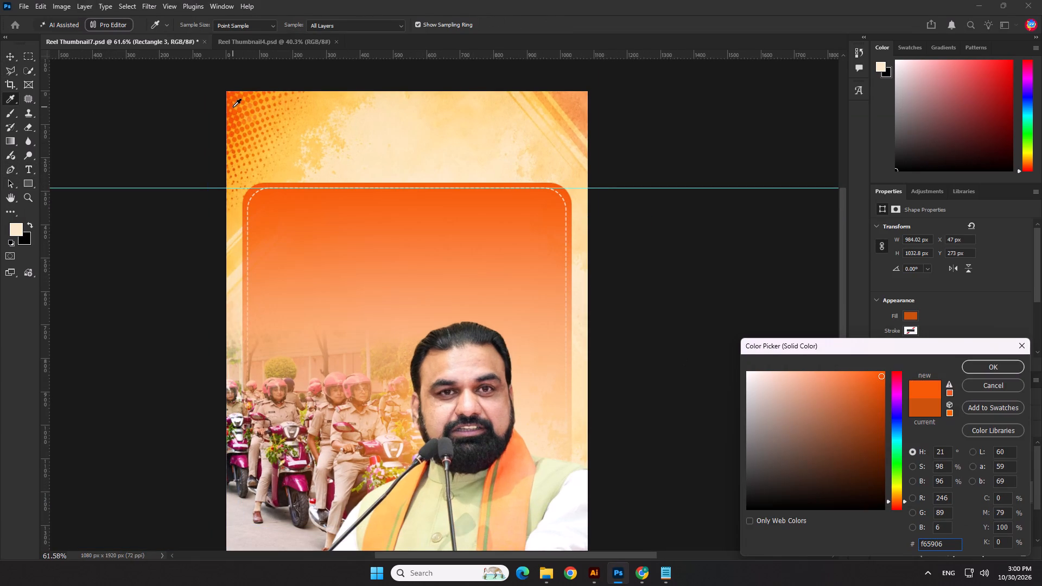
{"action": "left_click", "coordinate": [233, 107]}
{"action": "left_click", "coordinate": [875, 419]}
{"action": "left_click", "coordinate": [879, 415]}
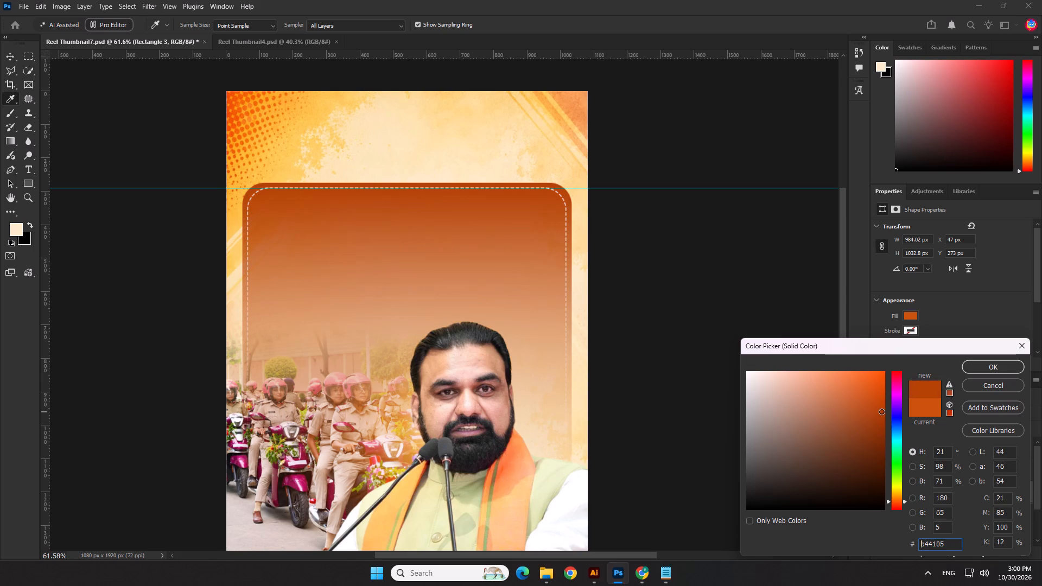
{"action": "left_click", "coordinate": [997, 371]}
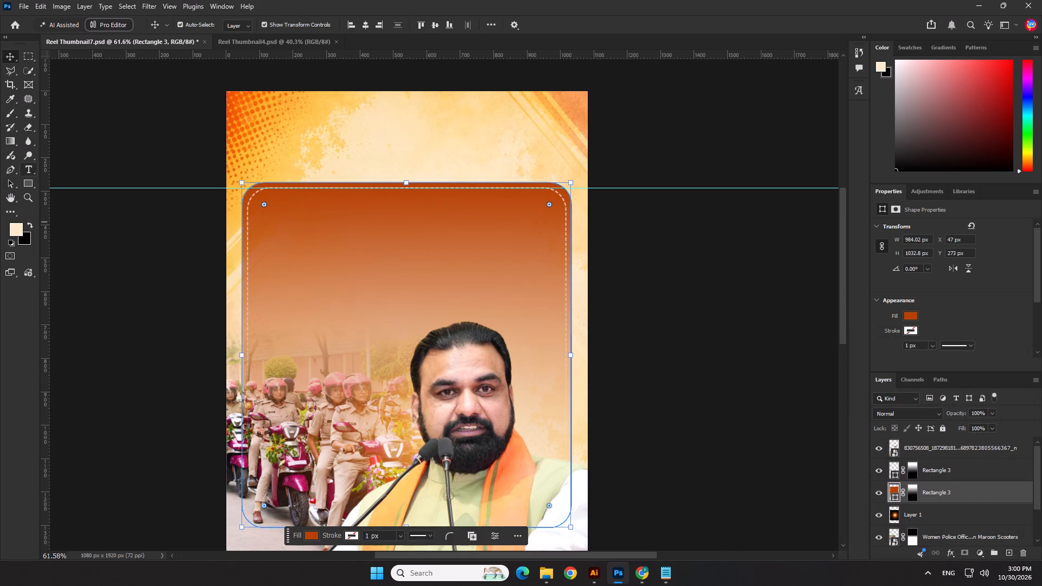
Add a text layer reading "पुलिस दीदी कर रहीं" and place it over the orange panel.
{"action": "left_click", "coordinate": [26, 170]}
{"action": "scroll", "coordinate": [341, 224], "scroll_direction": "up", "scroll_amount": 2}
{"action": "left_click", "coordinate": [246, 128]}
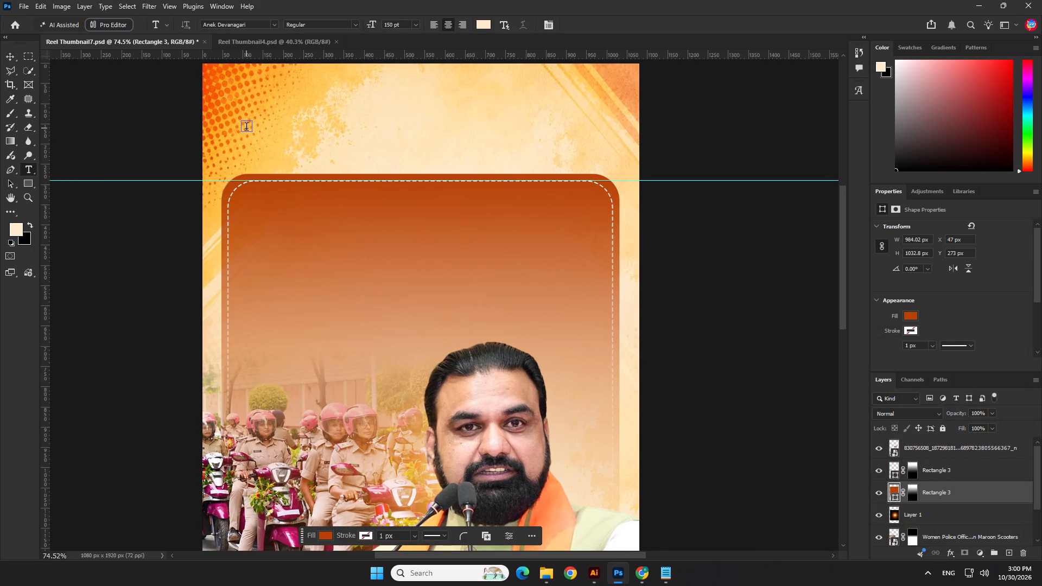
{"action": "key", "text": "ctrl+v"}
{"action": "left_click", "coordinate": [8, 55]}
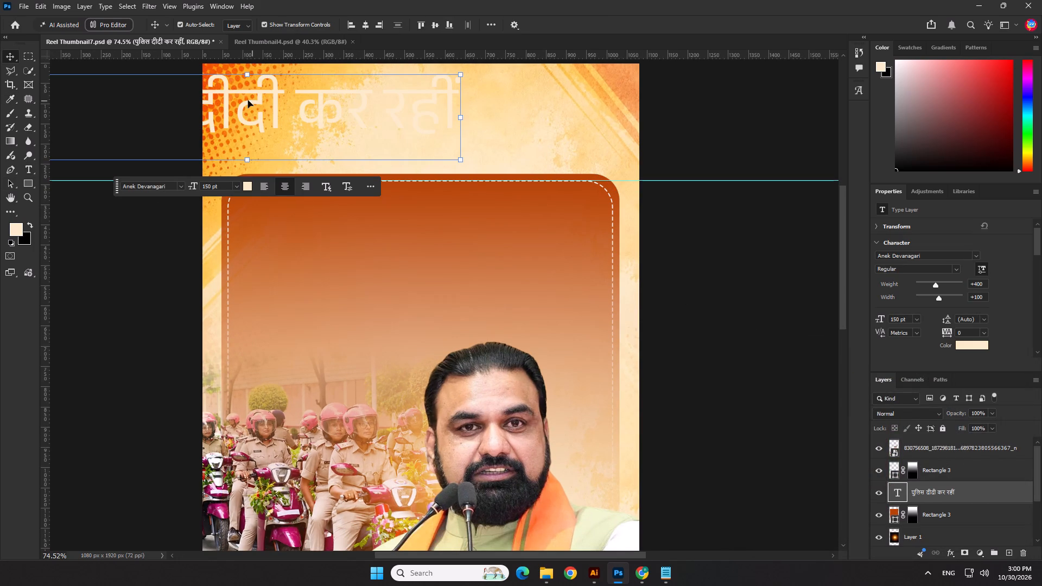
{"action": "left_click_drag", "start_coordinate": [267, 99], "coordinate": [419, 244]}
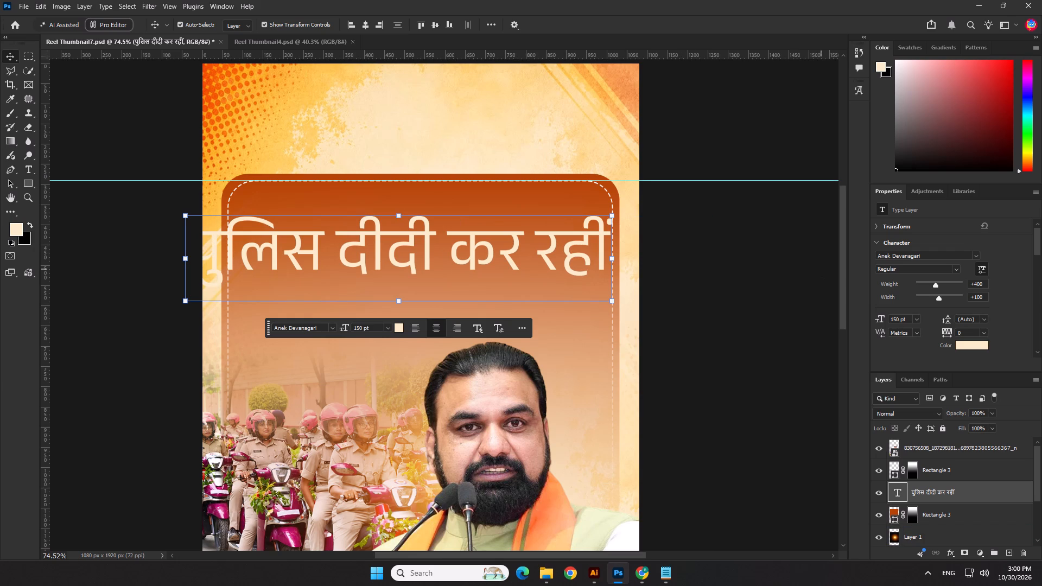
Set the headline text to Hind Medium at 115 pt and position it near the top of the orange panel.
{"action": "left_click", "coordinate": [923, 255]}
{"action": "type", "text": "hind"}
{"action": "key", "text": "Return"}
{"action": "left_click", "coordinate": [930, 253]}
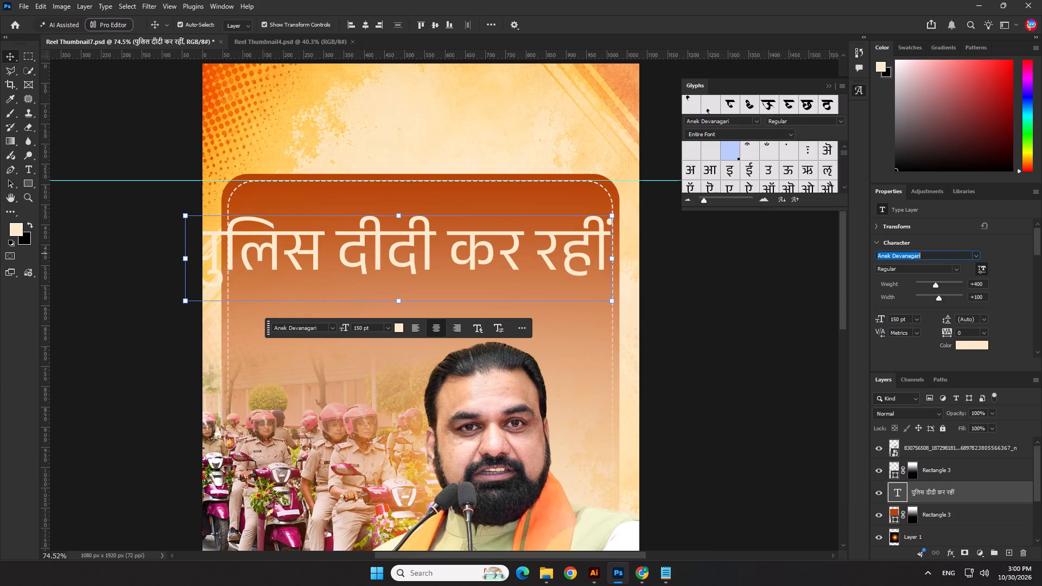
{"action": "type", "text": "hind"}
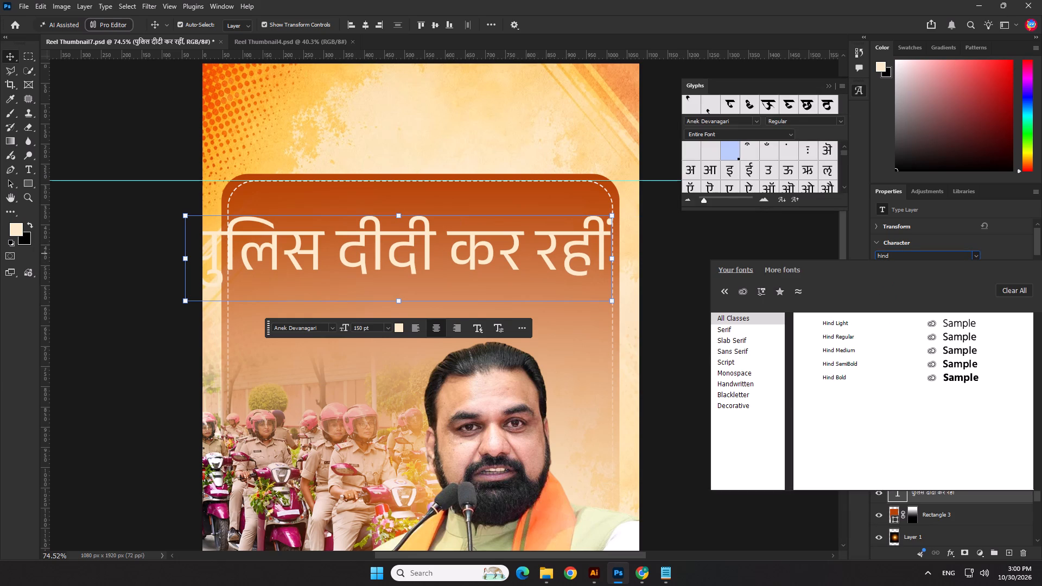
{"action": "left_click", "coordinate": [968, 353]}
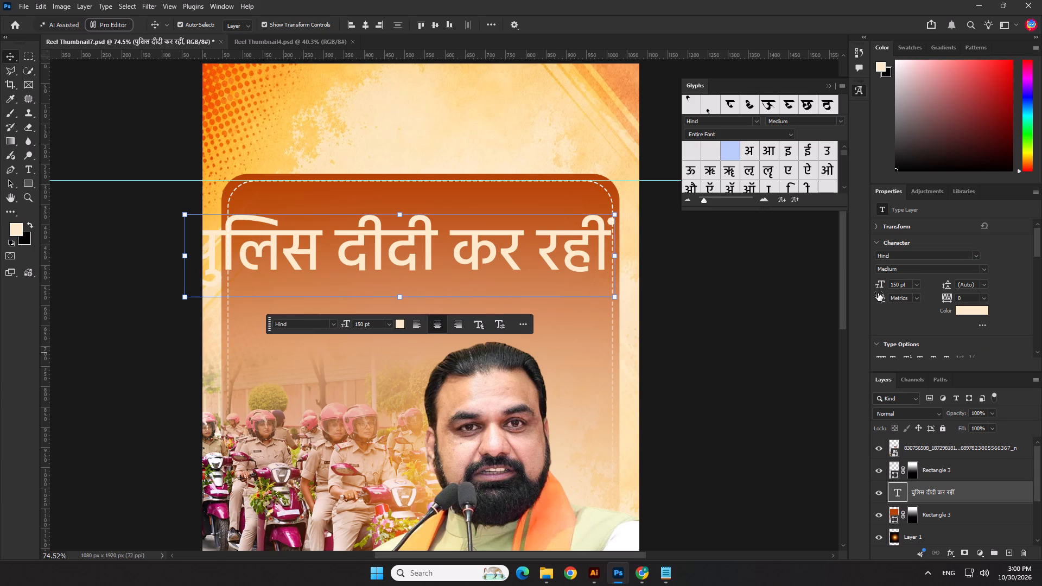
{"action": "left_click_drag", "start_coordinate": [879, 284], "coordinate": [860, 283]}
{"action": "left_click_drag", "start_coordinate": [472, 256], "coordinate": [486, 234]}
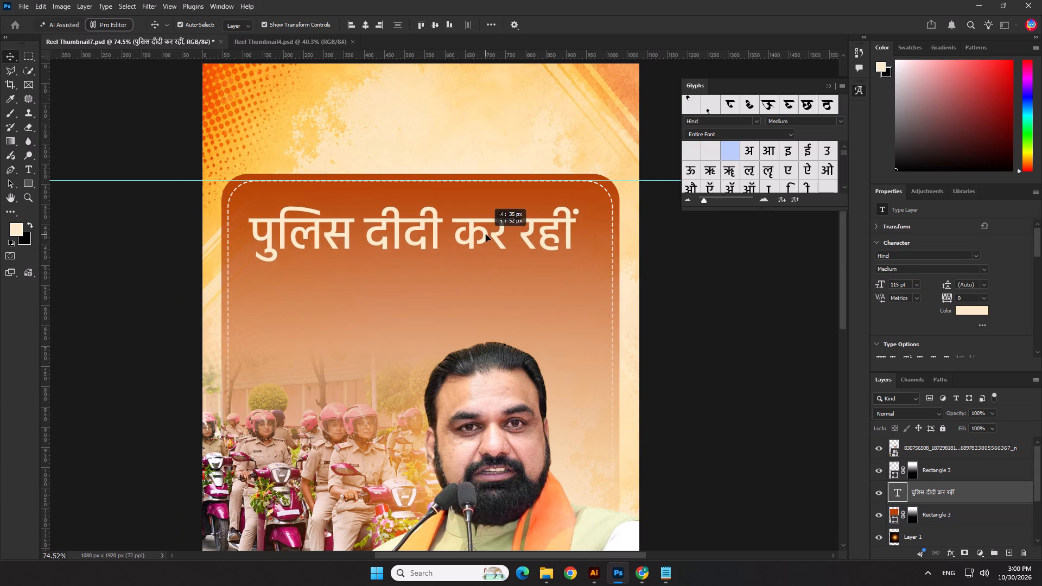
{"action": "left_click_drag", "start_coordinate": [486, 234], "coordinate": [488, 225]}
Change the headline text's colour to white.
{"action": "left_click", "coordinate": [982, 309]}
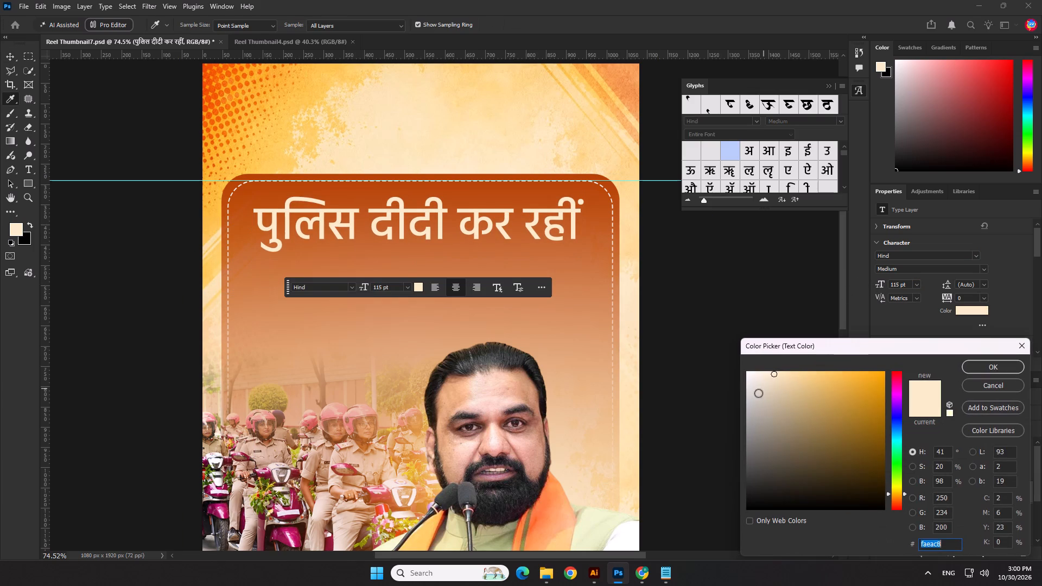
{"action": "left_click_drag", "start_coordinate": [758, 393], "coordinate": [730, 361]}
{"action": "left_click", "coordinate": [990, 365]}
{"action": "left_click", "coordinate": [812, 368]}
Copy the second thumbnail line "महिलाओं की सुरक्षा सुनिश्चित" from Notepad and return to Photoshop.
{"action": "key", "text": "alt+Tab"}
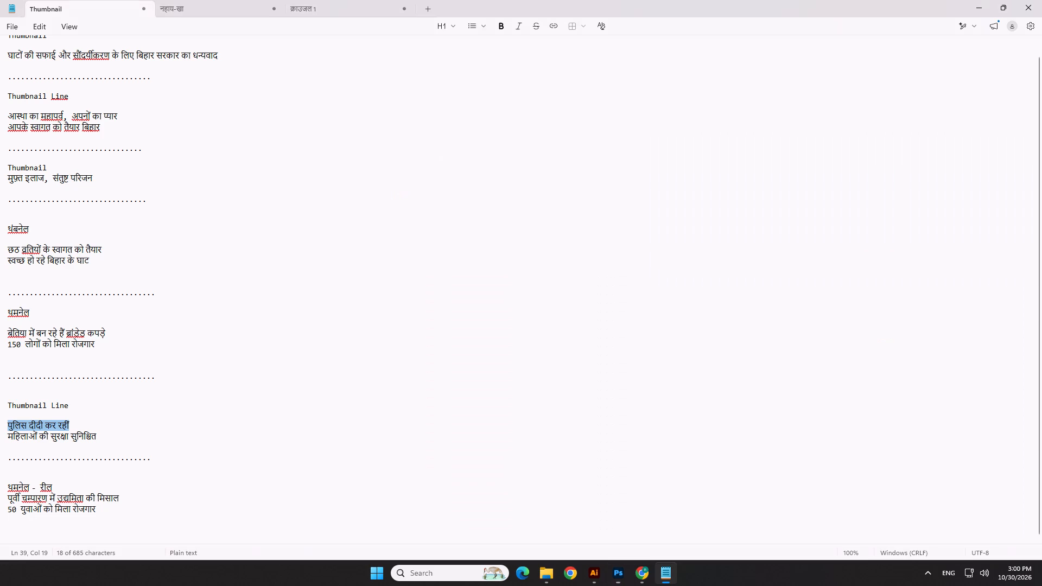
{"action": "left_click_drag", "start_coordinate": [9, 437], "coordinate": [90, 450]}
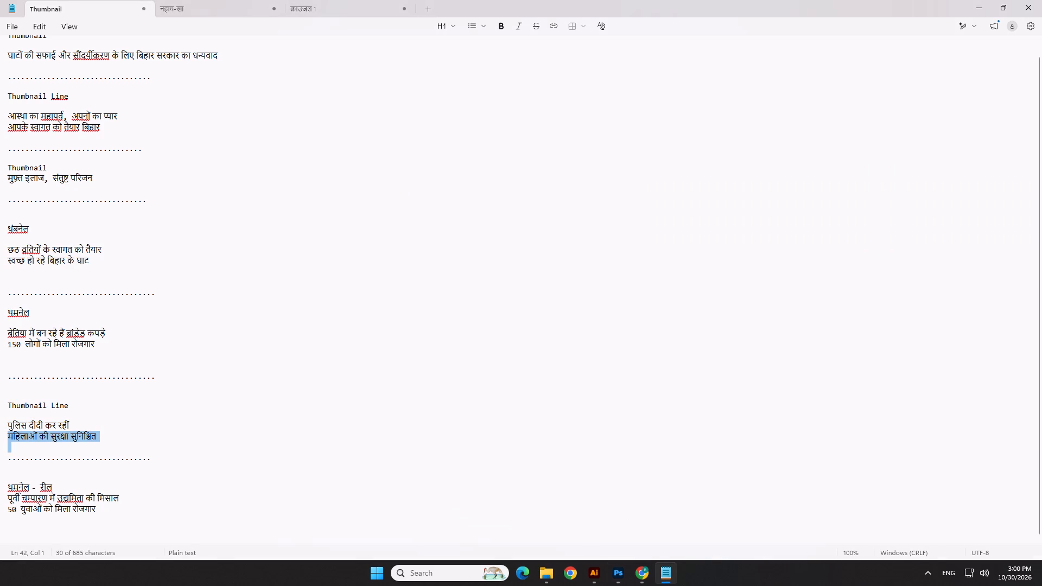
{"action": "left_click_drag", "start_coordinate": [90, 450], "coordinate": [98, 440]}
{"action": "key", "text": "ctrl+c"}
{"action": "key", "text": "ctrl+c"}
{"action": "key", "text": "alt+Tab"}
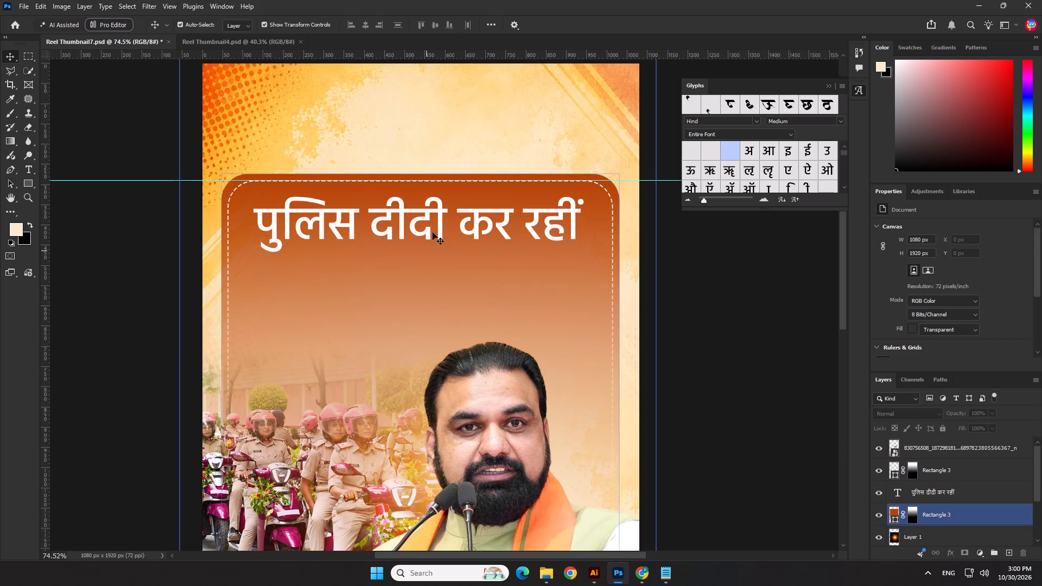
Duplicate the white headline below itself and replace its text with "महिलाओं की सुरक्षा सुनिश्चित", broken into two lines after "की".
{"action": "left_click", "coordinate": [436, 221]}
{"action": "left_click_drag", "start_coordinate": [442, 211], "coordinate": [443, 265], "text": "alt+shift"}
{"action": "double_click", "coordinate": [443, 265], "text": "alt+shift"}
{"action": "key", "text": "ctrl+v"}
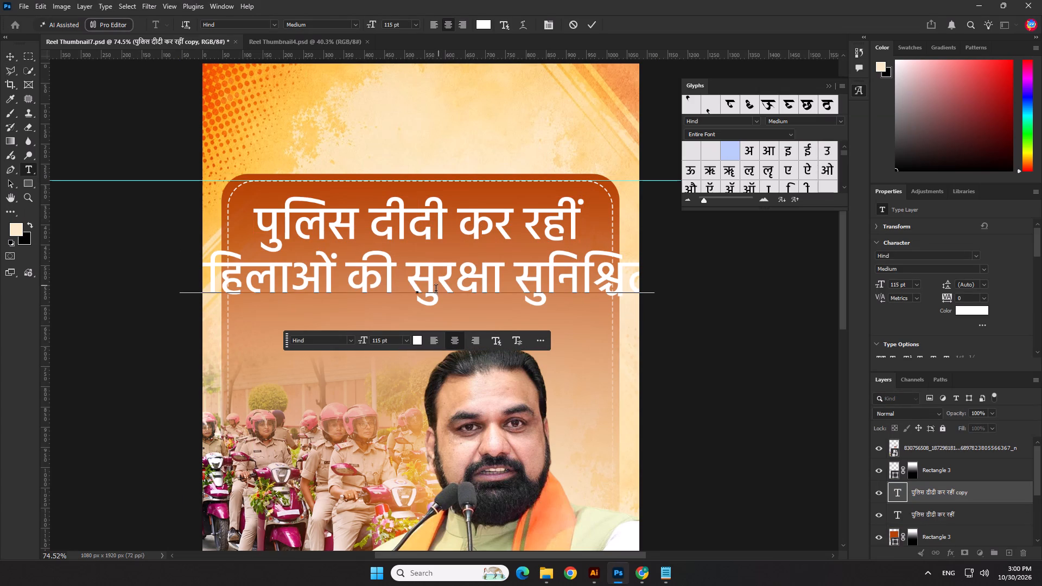
{"action": "left_click", "coordinate": [409, 279]}
{"action": "key", "text": "BackSpace"}
{"action": "key", "text": "Return"}
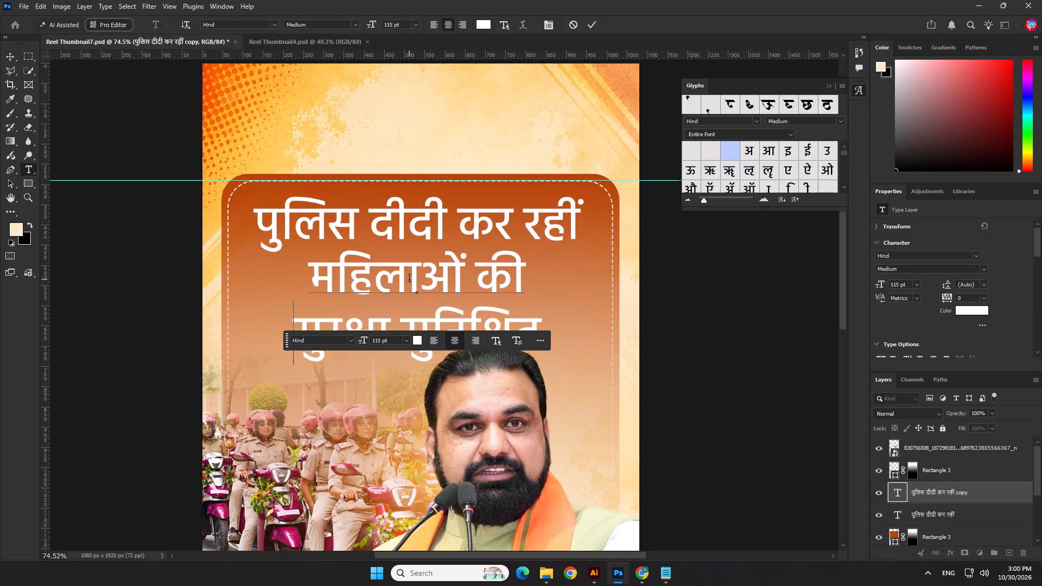
{"action": "left_click", "coordinate": [10, 54]}
{"action": "left_click", "coordinate": [135, 352]}
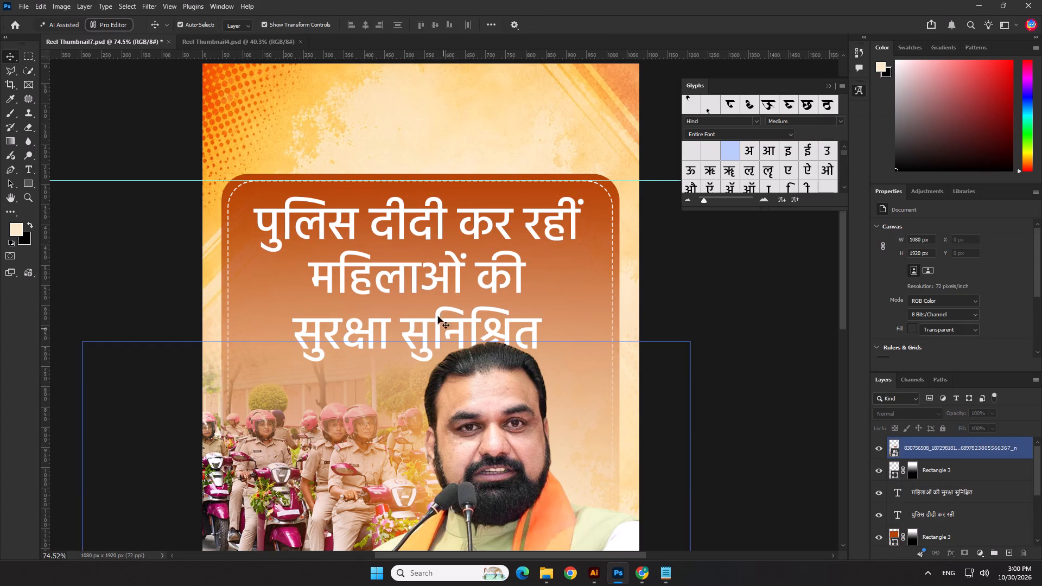
Position the two-line "महिलाओं की सुरक्षा सुनिश्चित" text beneath the first headline line on the orange panel.
{"action": "left_click_drag", "start_coordinate": [438, 323], "coordinate": [386, 324]}
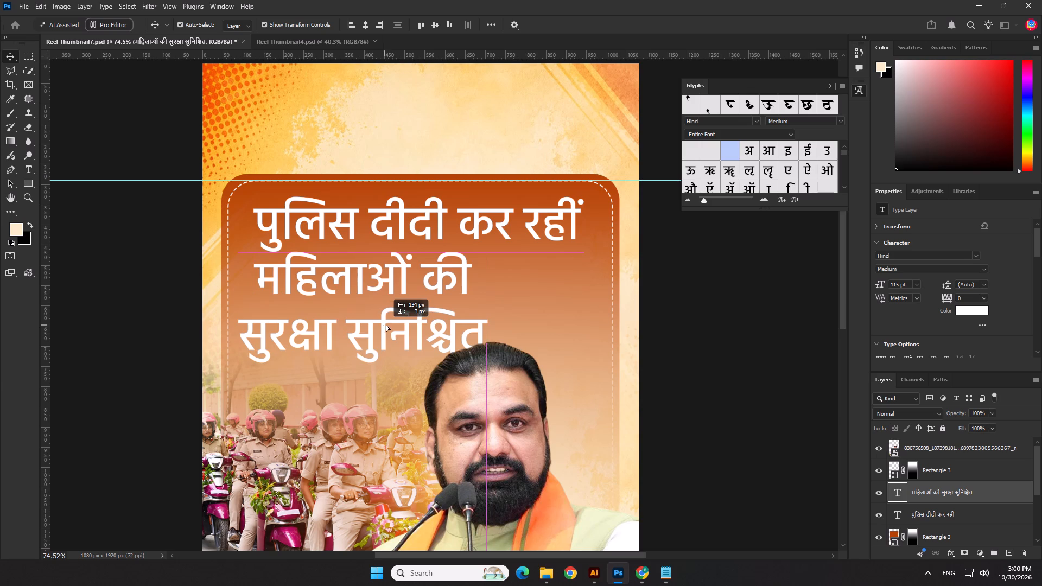
{"action": "left_click_drag", "start_coordinate": [386, 324], "coordinate": [453, 323]}
{"action": "scroll", "coordinate": [462, 198], "scroll_direction": "down", "scroll_amount": 5}
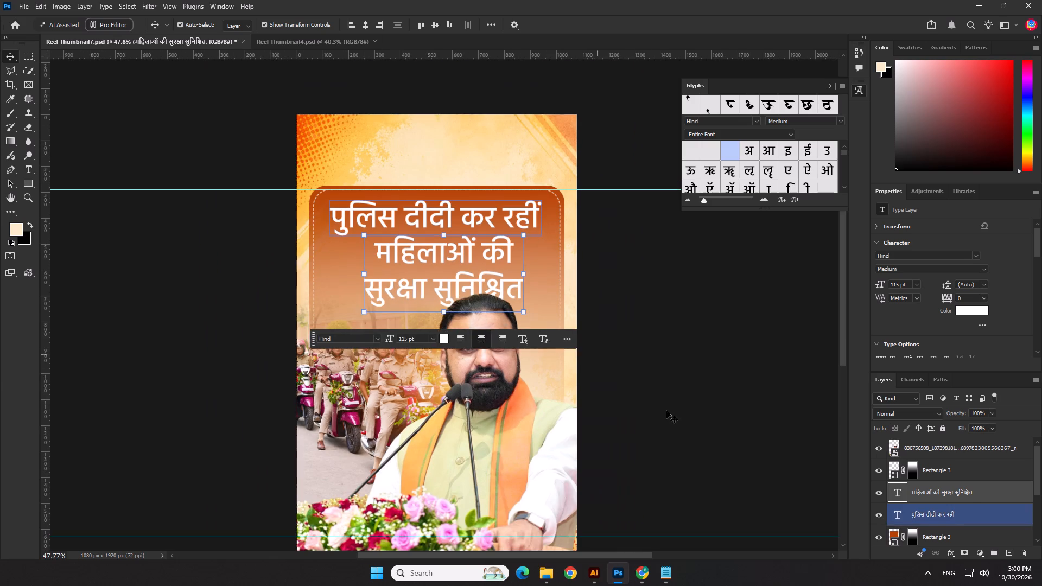
{"action": "left_click", "coordinate": [673, 413]}
Scale the podium speaker image down to 97.32% so the head sits lower, below the headline text.
{"action": "left_click", "coordinate": [528, 448]}
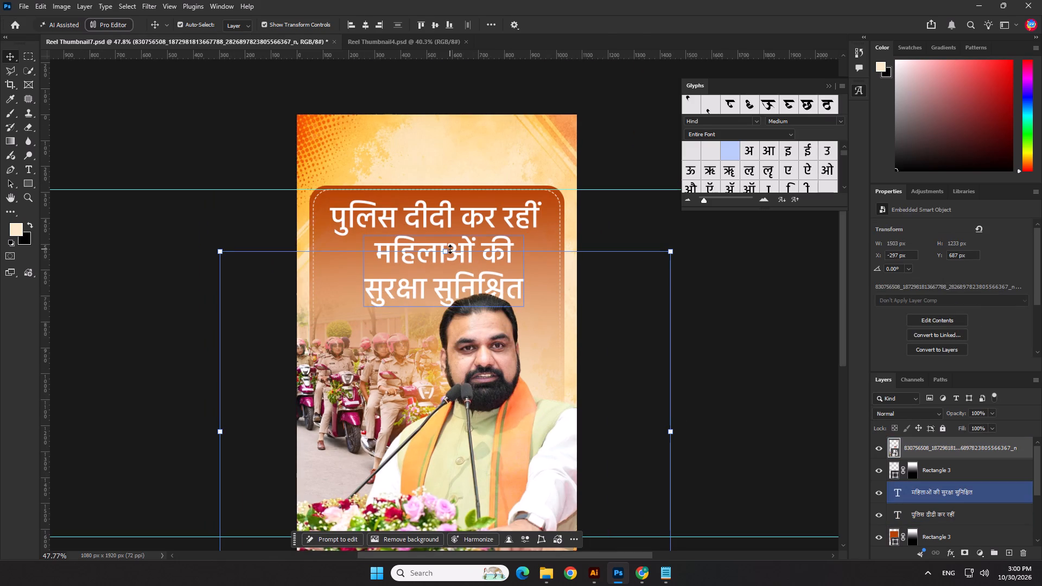
{"action": "left_click_drag", "start_coordinate": [450, 249], "coordinate": [459, 260]}
{"action": "left_click", "coordinate": [708, 359]}
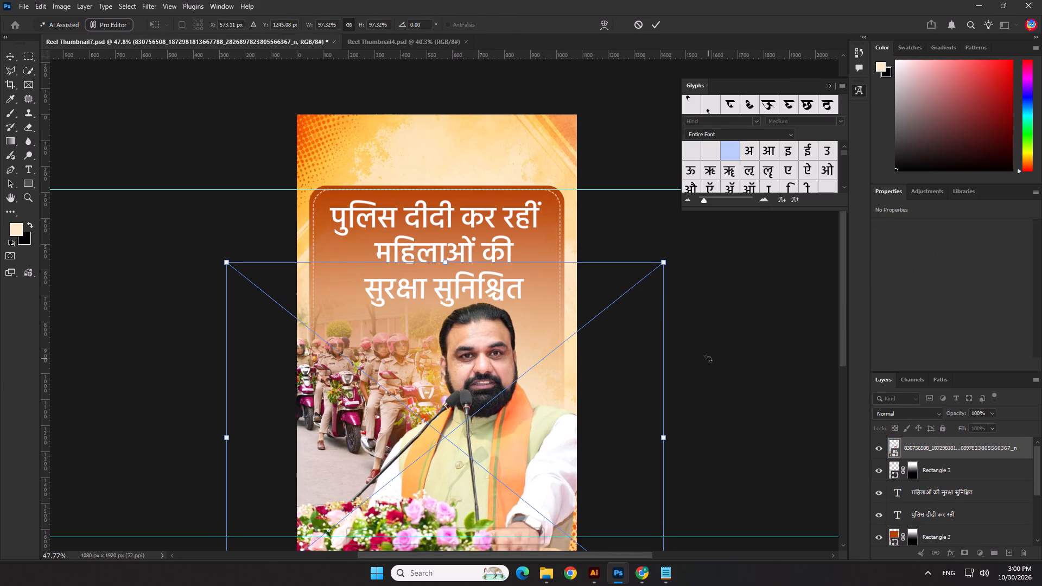
{"action": "key", "text": "Return"}
{"action": "scroll", "coordinate": [708, 359], "scroll_direction": "down", "scroll_amount": 5}
{"action": "left_click", "coordinate": [698, 366]}
{"action": "scroll", "coordinate": [514, 286], "scroll_direction": "up", "scroll_amount": 3}
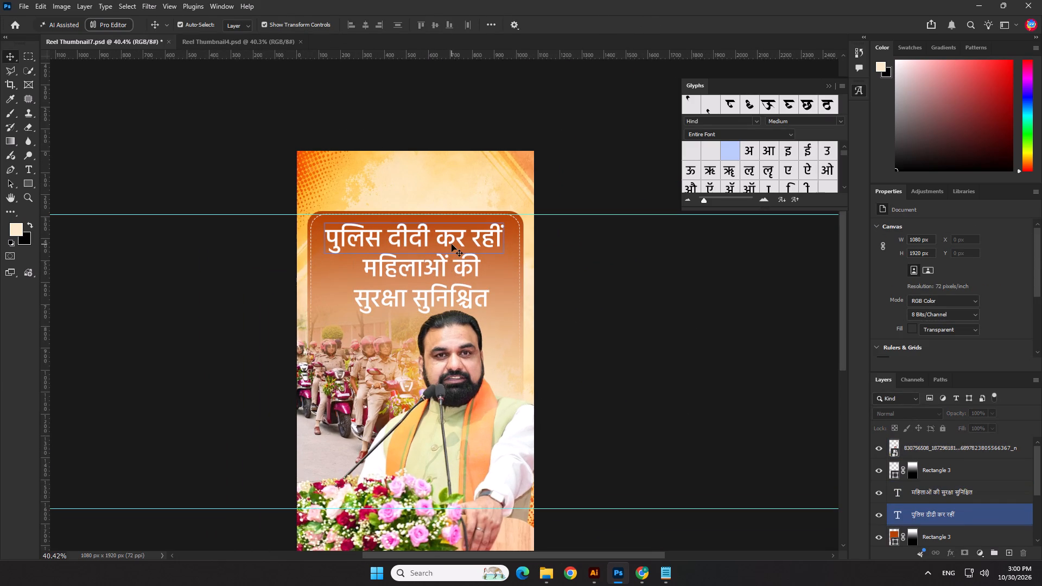
Nudge the "पुलिस दीदी कर रहीं" line up towards the panel's top edge and centre it horizontally on the canvas.
{"action": "left_click", "coordinate": [452, 243]}
{"action": "key", "text": "shift+Up"}
{"action": "key", "text": "shift+Up"}
{"action": "key", "text": "shift+Up"}
{"action": "key", "text": "shift+Down"}
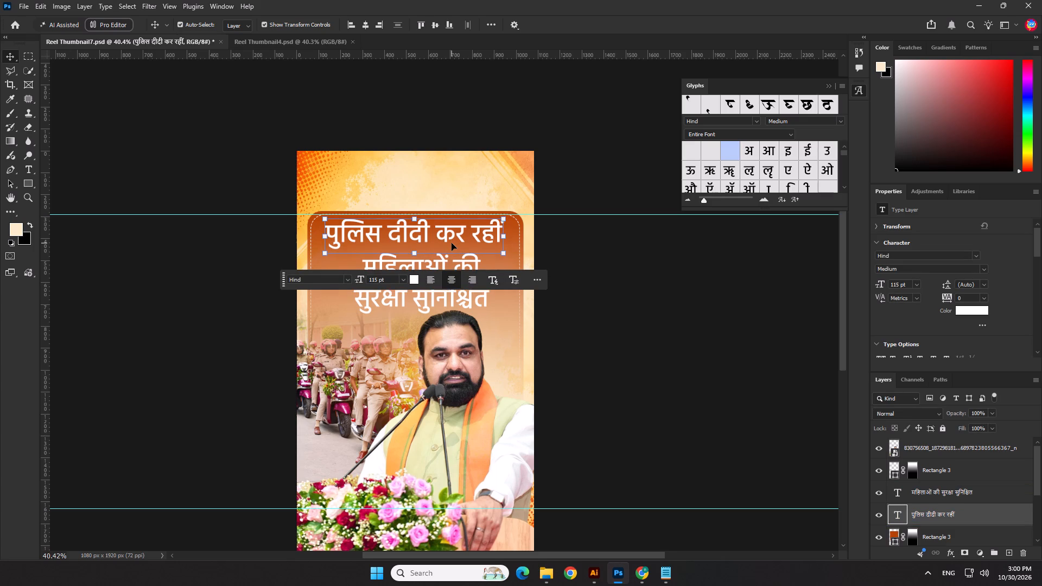
{"action": "key", "text": "shift+Up"}
{"action": "left_click", "coordinate": [366, 22]}
{"action": "left_click", "coordinate": [640, 371]}
Set the "महिलाओं की सुरक्षा सुनिश्चित" text to SemiBold and move it slightly closer to the line above.
{"action": "left_click", "coordinate": [460, 292]}
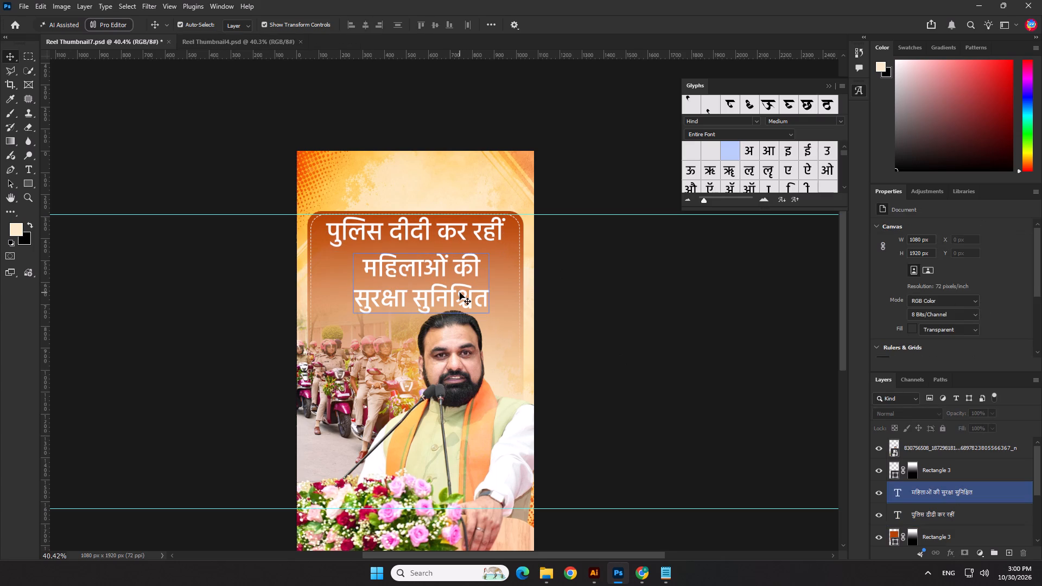
{"action": "left_click", "coordinate": [984, 271]}
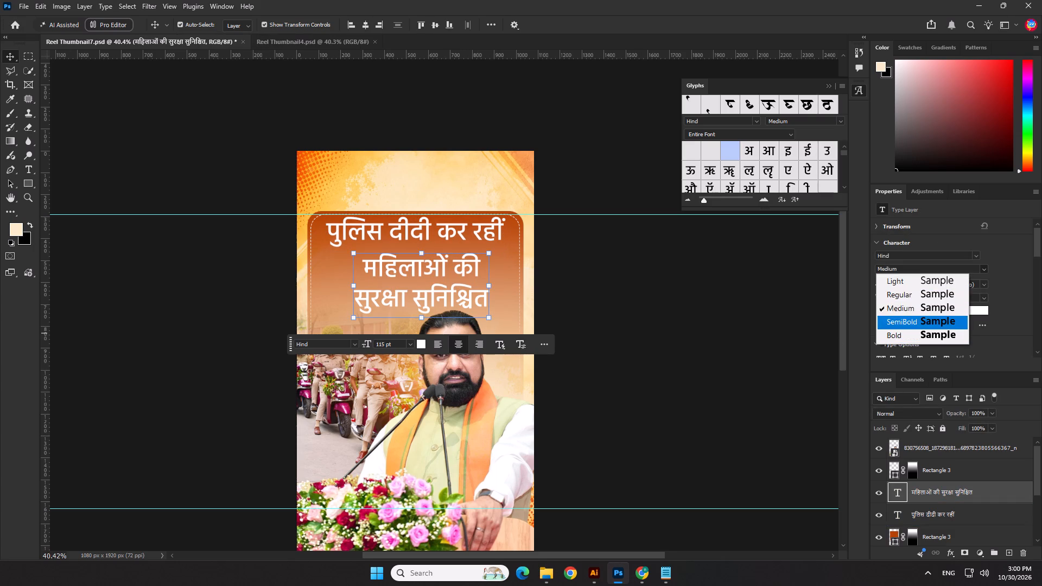
{"action": "left_click", "coordinate": [916, 324]}
{"action": "left_click_drag", "start_coordinate": [392, 289], "coordinate": [391, 283]}
Change the colour of the "महिलाओं की सुरक्षा सुनिश्चित" text to yellow #ffd200.
{"action": "left_click", "coordinate": [968, 315]}
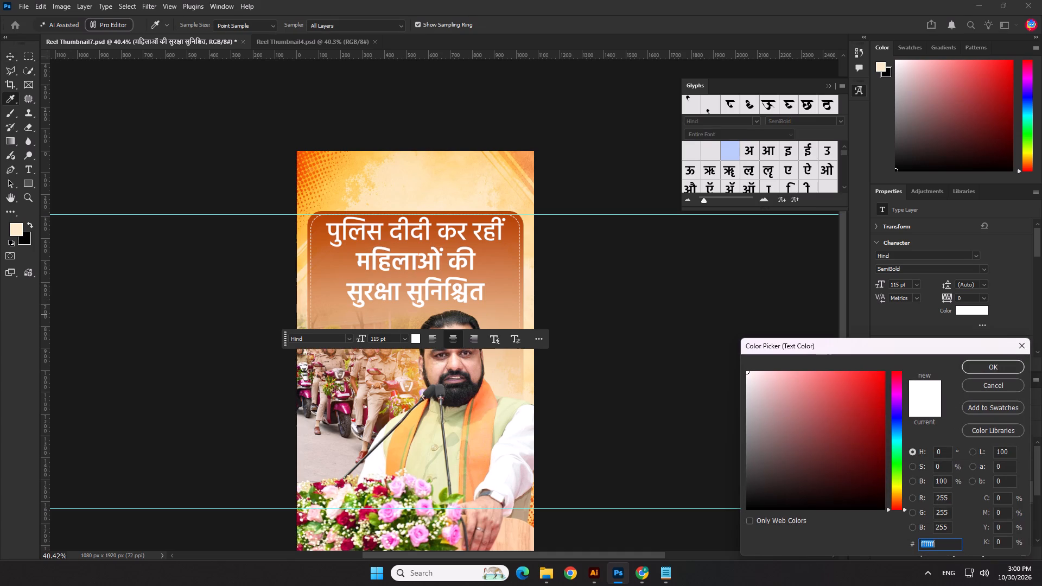
{"action": "left_click", "coordinate": [897, 491]}
{"action": "left_click_drag", "start_coordinate": [865, 429], "coordinate": [907, 342]}
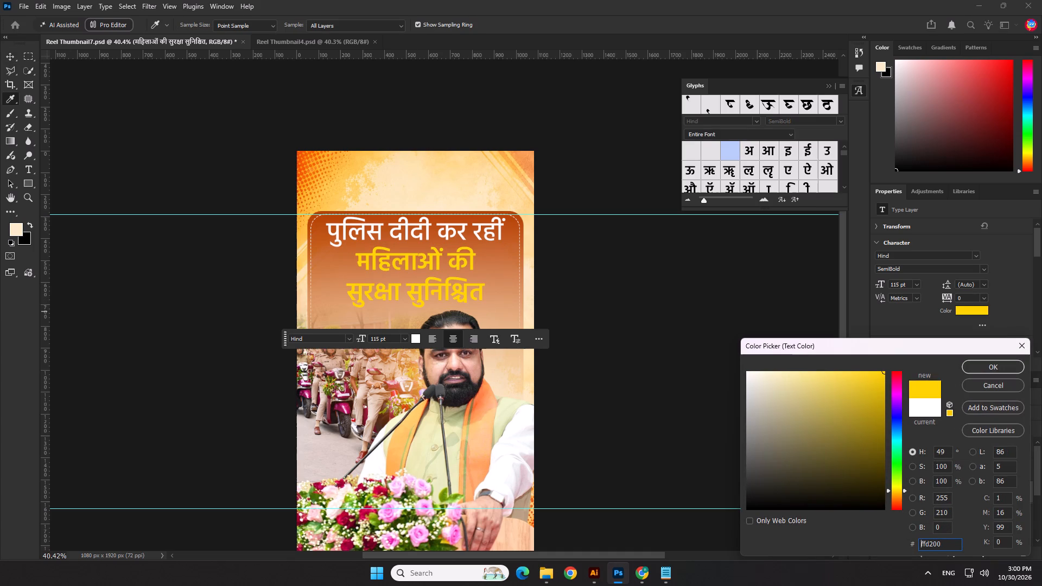
{"action": "left_click", "coordinate": [982, 365]}
{"action": "left_click", "coordinate": [738, 289]}
Tighten the leading of the two-line yellow text to 119 pt.
{"action": "scroll", "coordinate": [326, 282], "scroll_direction": "up", "scroll_amount": 6}
{"action": "double_click", "coordinate": [437, 260]}
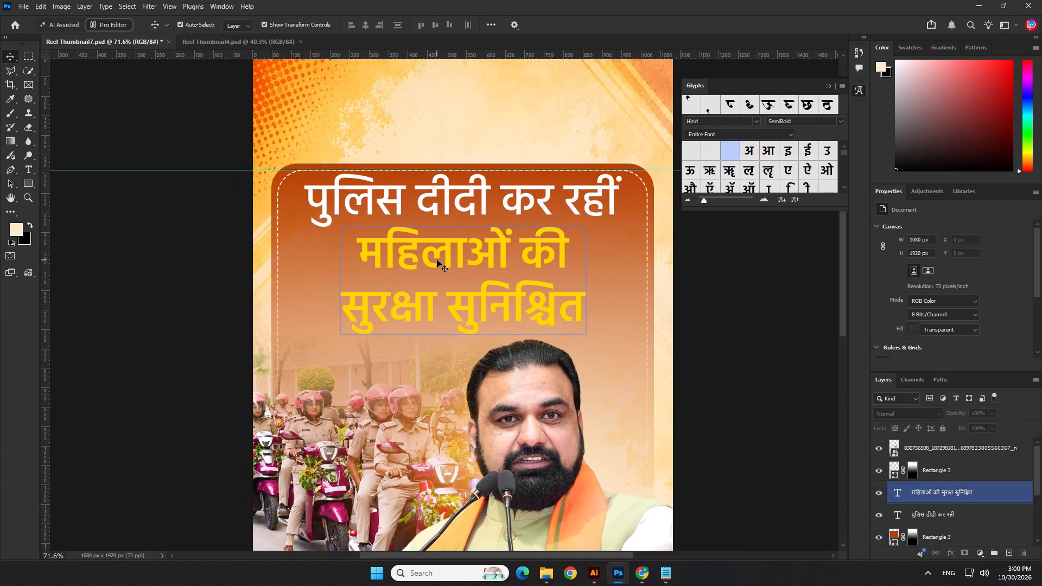
{"action": "left_click_drag", "start_coordinate": [946, 282], "coordinate": [936, 285]}
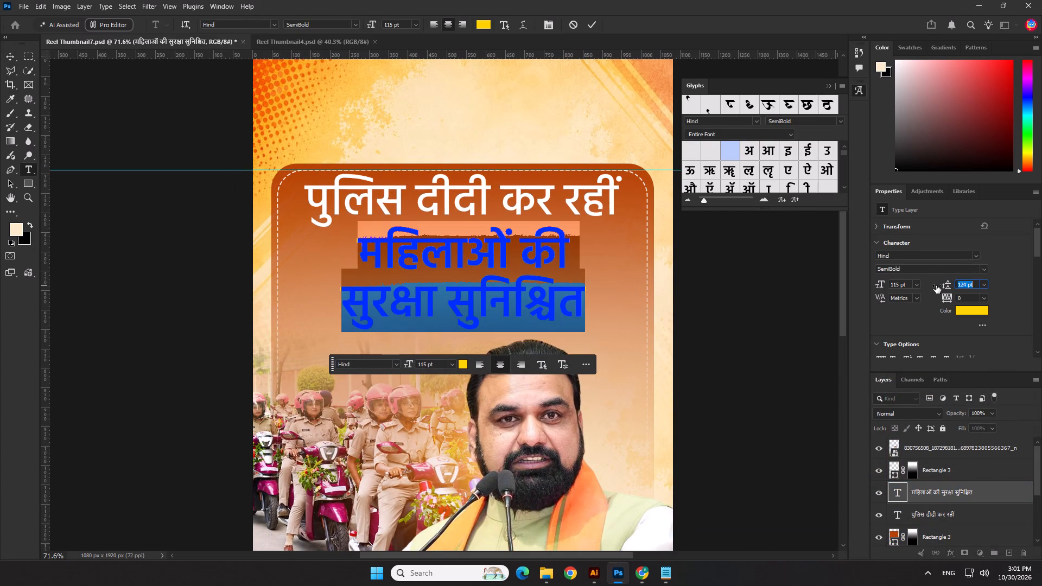
{"action": "left_click_drag", "start_coordinate": [936, 285], "coordinate": [933, 286]}
{"action": "left_click", "coordinate": [594, 24]}
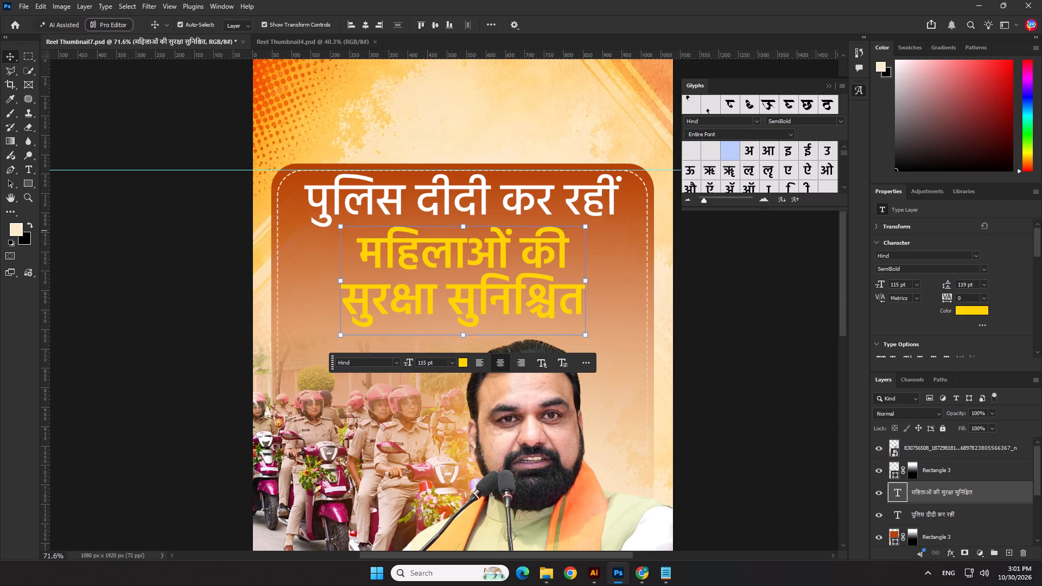
Set the two-line yellow text to Bold, centre it horizontally on the canvas and nudge it up slightly.
{"action": "left_click", "coordinate": [977, 264]}
{"action": "left_click", "coordinate": [982, 273]}
{"action": "left_click", "coordinate": [957, 330]}
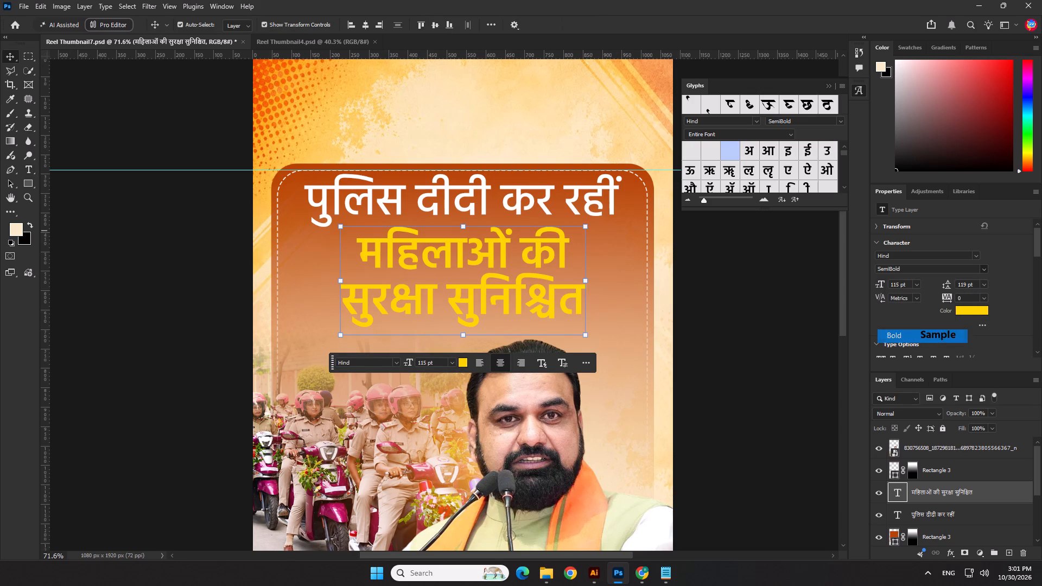
{"action": "left_click", "coordinate": [360, 22]}
{"action": "key", "text": "Up"}
{"action": "key", "text": "Up"}
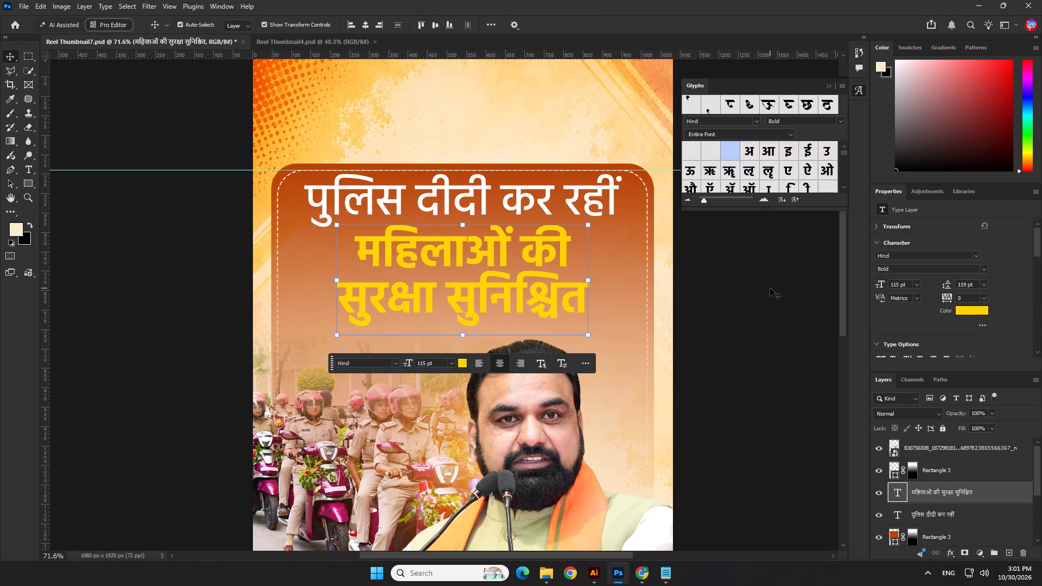
{"action": "key", "text": "Up"}
{"action": "key", "text": "Up"}
{"action": "key", "text": "Up"}
Change the two-line text's colour to pale yellow #ffefa3.
{"action": "left_click", "coordinate": [969, 303]}
{"action": "left_click", "coordinate": [969, 310]}
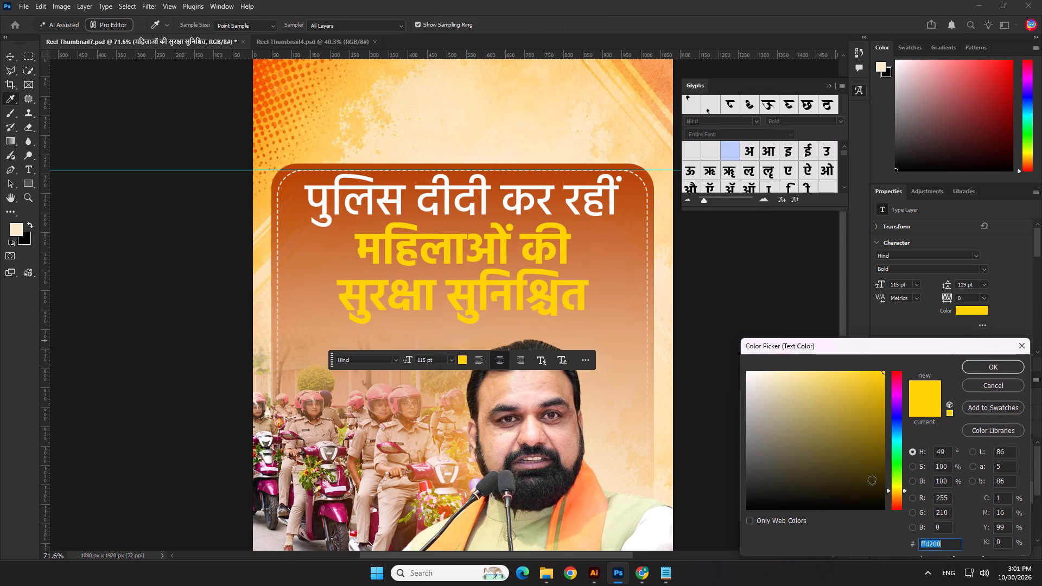
{"action": "left_click_drag", "start_coordinate": [805, 412], "coordinate": [789, 355]}
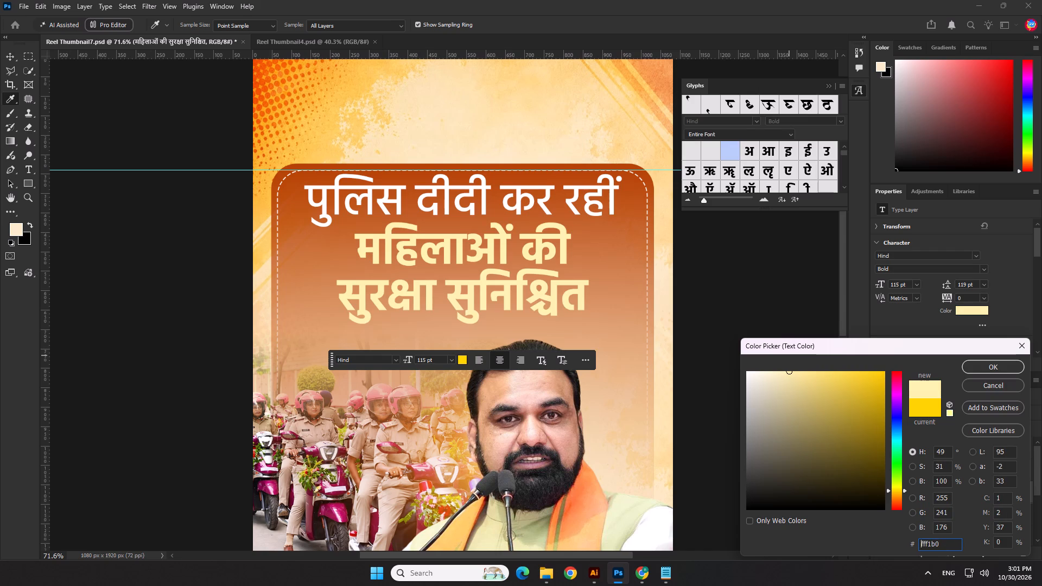
{"action": "left_click_drag", "start_coordinate": [793, 375], "coordinate": [796, 370]}
{"action": "left_click", "coordinate": [971, 366]}
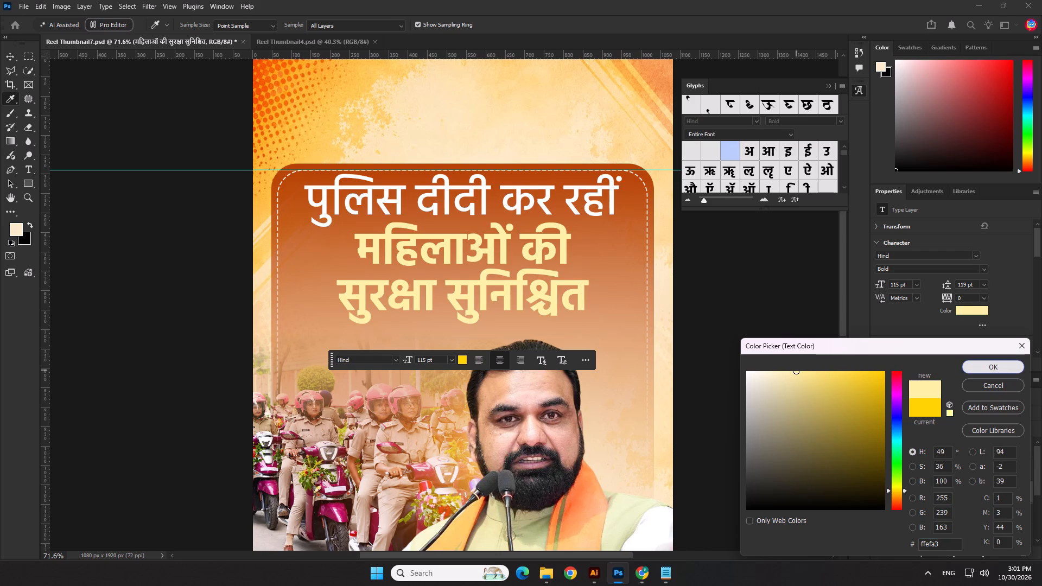
{"action": "left_click", "coordinate": [786, 400]}
{"action": "scroll", "coordinate": [593, 310], "scroll_direction": "down", "scroll_amount": 5}
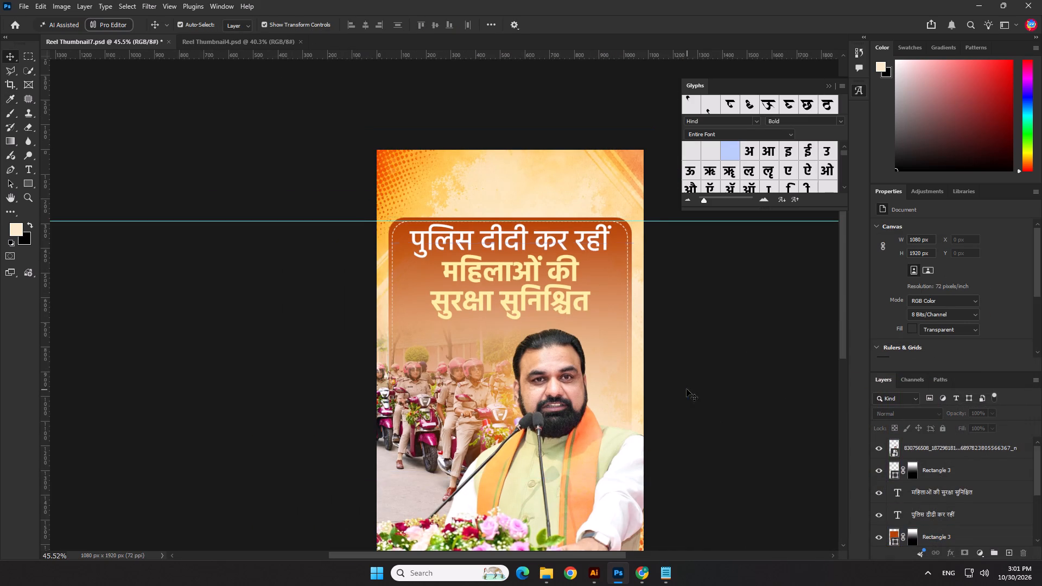
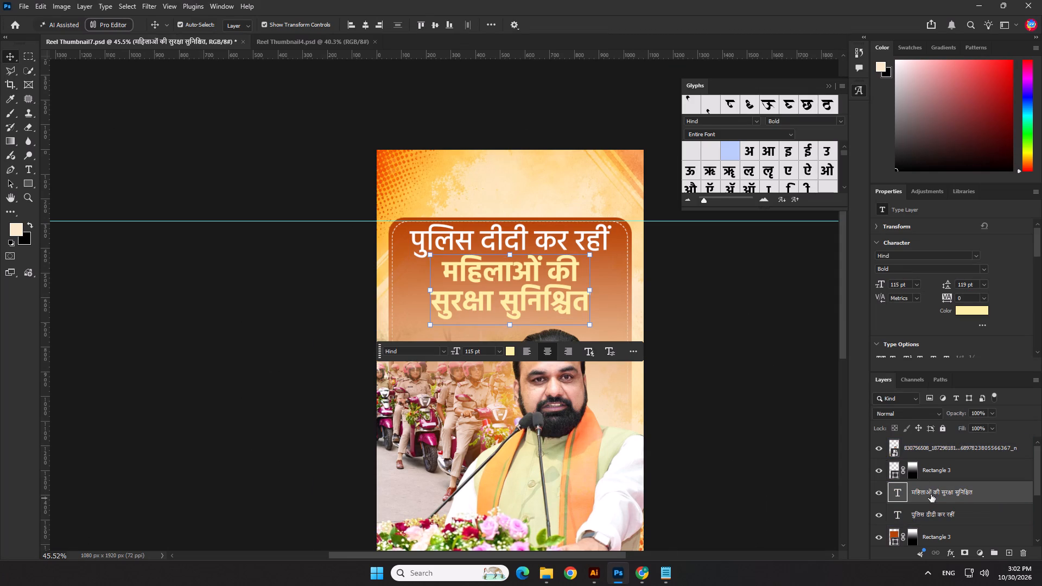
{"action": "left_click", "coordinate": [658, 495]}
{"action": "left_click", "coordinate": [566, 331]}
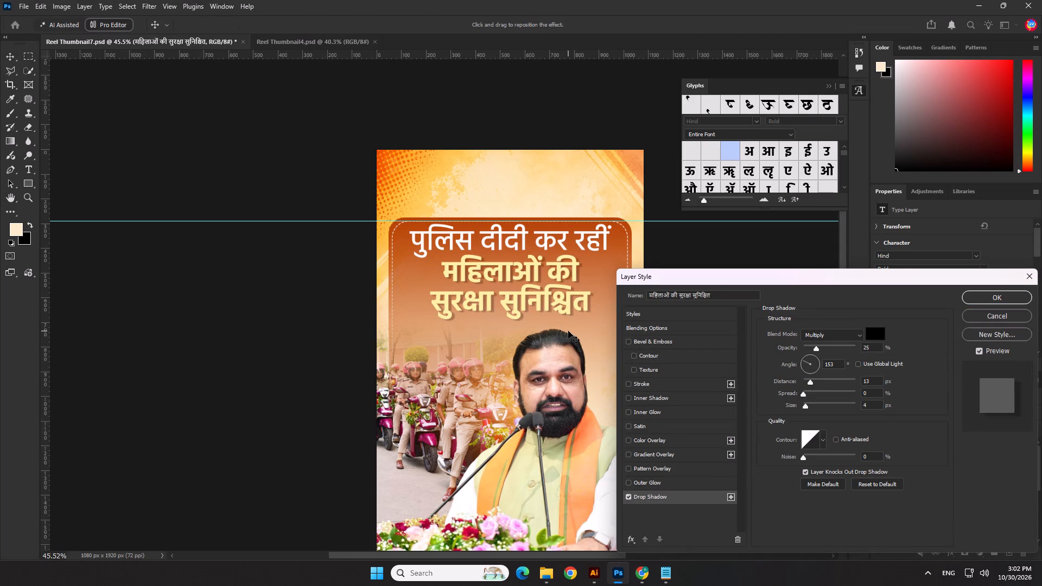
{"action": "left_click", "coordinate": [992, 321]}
Change the two-line "महिलाओं की सुरक्षा सुनिश्चित" text's colour to dark brown #3b1500.
{"action": "left_click", "coordinate": [959, 314]}
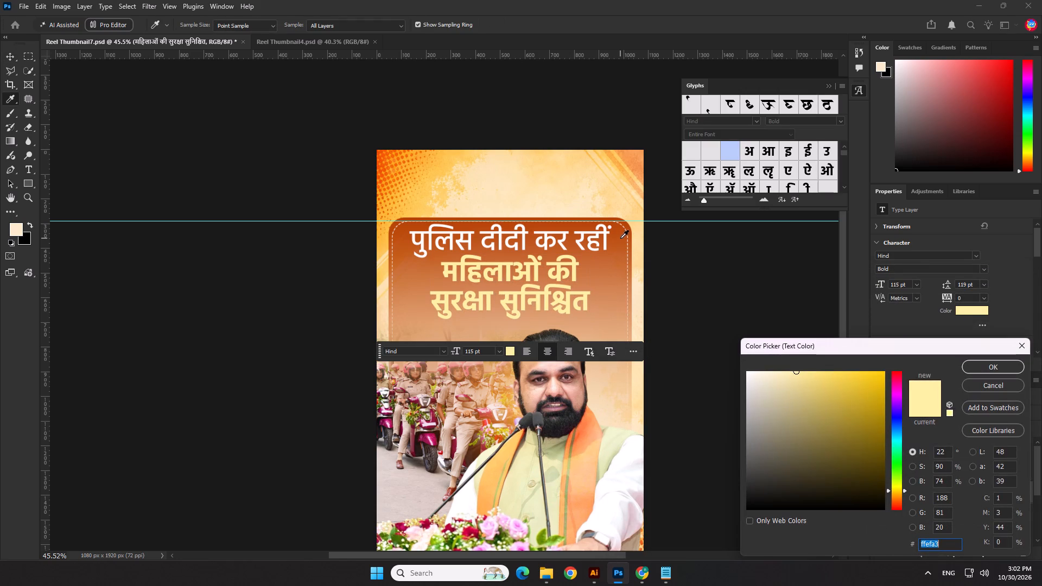
{"action": "left_click", "coordinate": [620, 238]}
{"action": "left_click", "coordinate": [881, 447]}
{"action": "left_click_drag", "start_coordinate": [880, 459], "coordinate": [880, 464]}
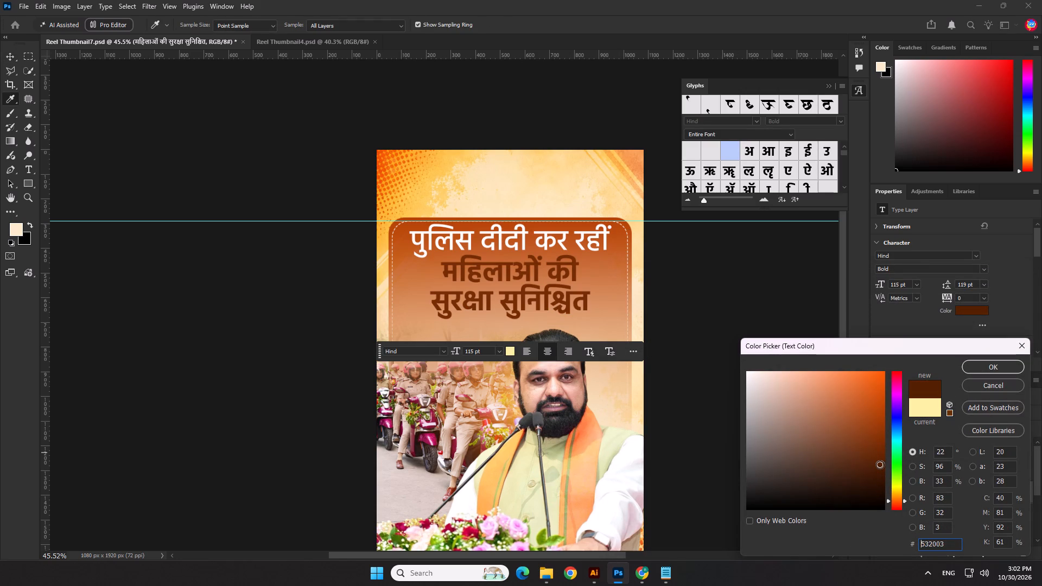
{"action": "left_click_drag", "start_coordinate": [880, 464], "coordinate": [886, 477]}
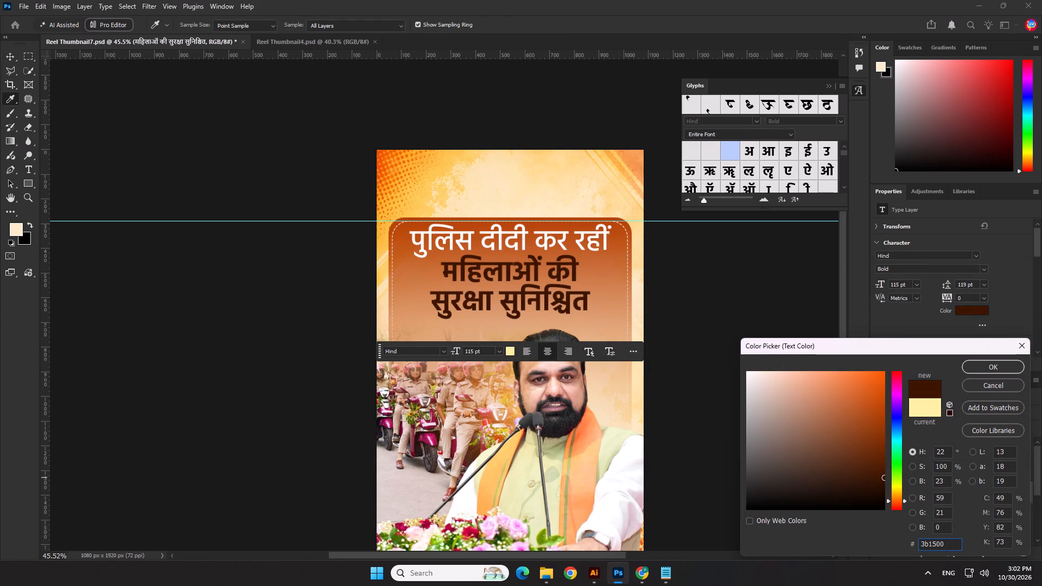
{"action": "left_click", "coordinate": [974, 364]}
{"action": "left_click", "coordinate": [802, 416]}
{"action": "scroll", "coordinate": [622, 356], "scroll_direction": "down", "scroll_amount": 9}
{"action": "left_click", "coordinate": [741, 366]}
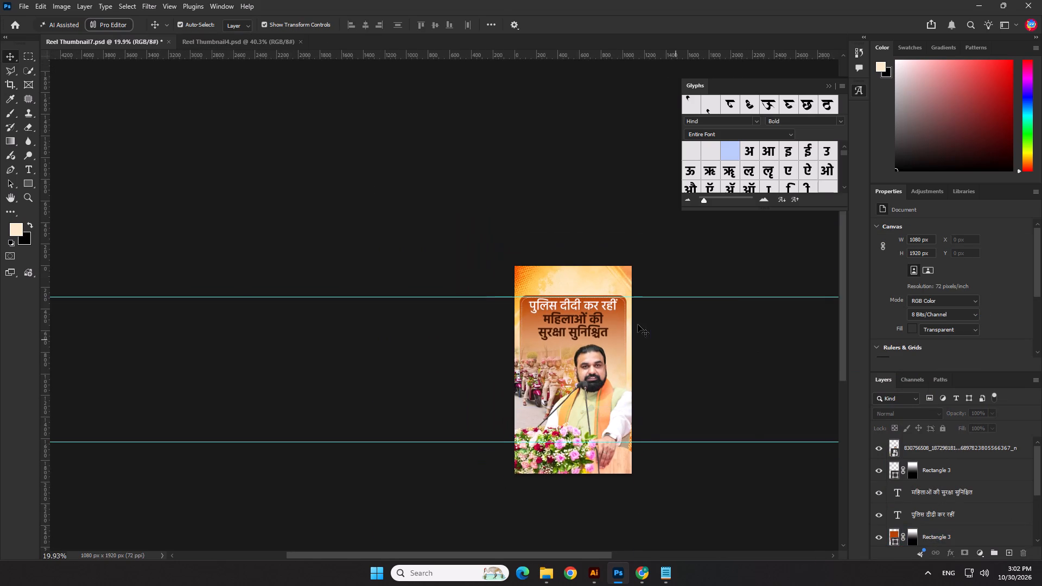
Cut "सुरक्षा सुनिश्चित" out of the dark brown text, leaving only "महिलाओं की" in that layer.
{"action": "scroll", "coordinate": [637, 324], "scroll_direction": "up", "scroll_amount": 7}
{"action": "left_click", "coordinate": [733, 351]}
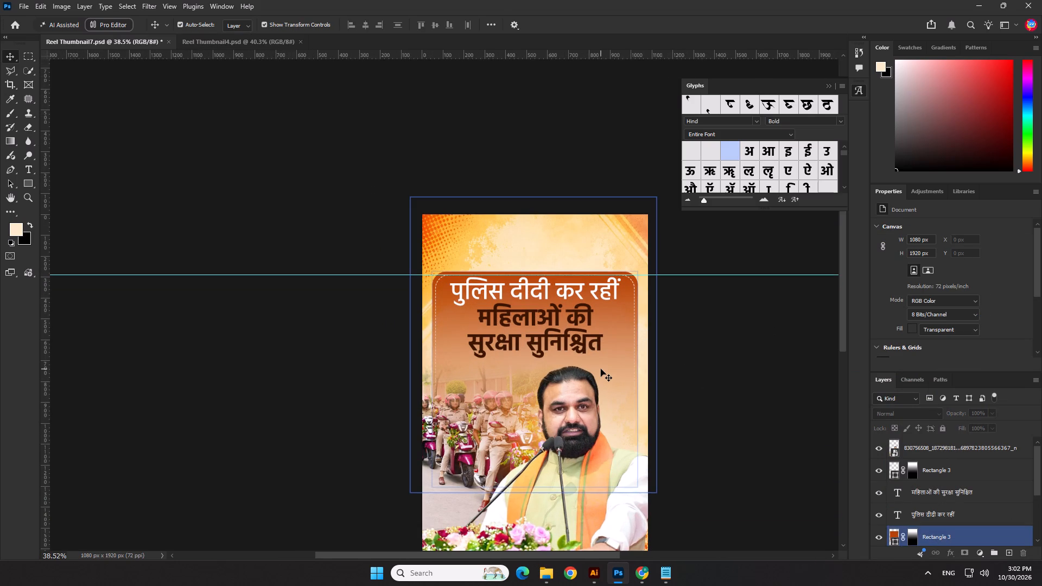
{"action": "double_click", "coordinate": [573, 342]}
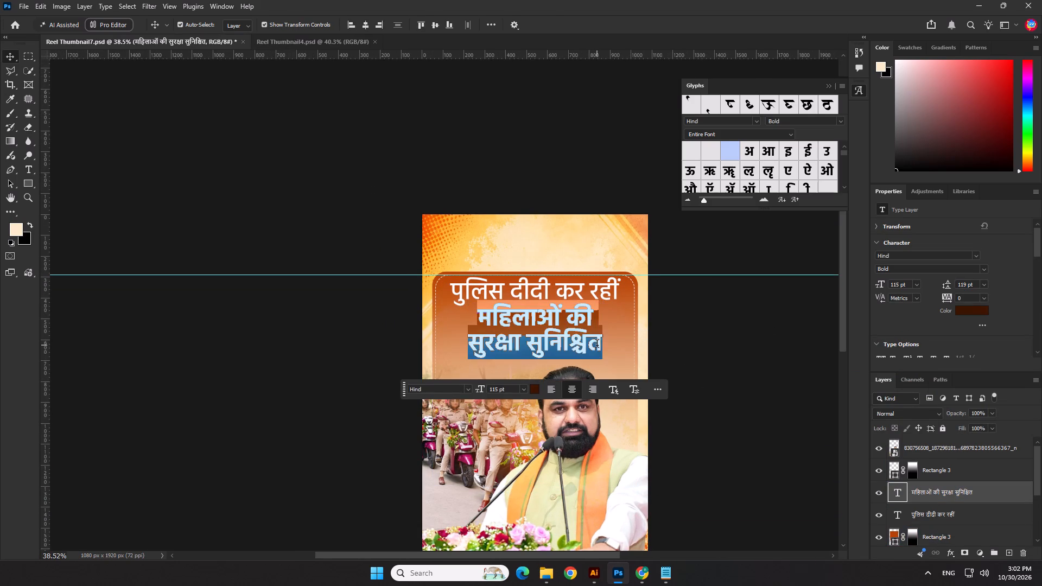
{"action": "left_click_drag", "start_coordinate": [600, 345], "coordinate": [447, 352]}
{"action": "key", "text": "ctrl+x"}
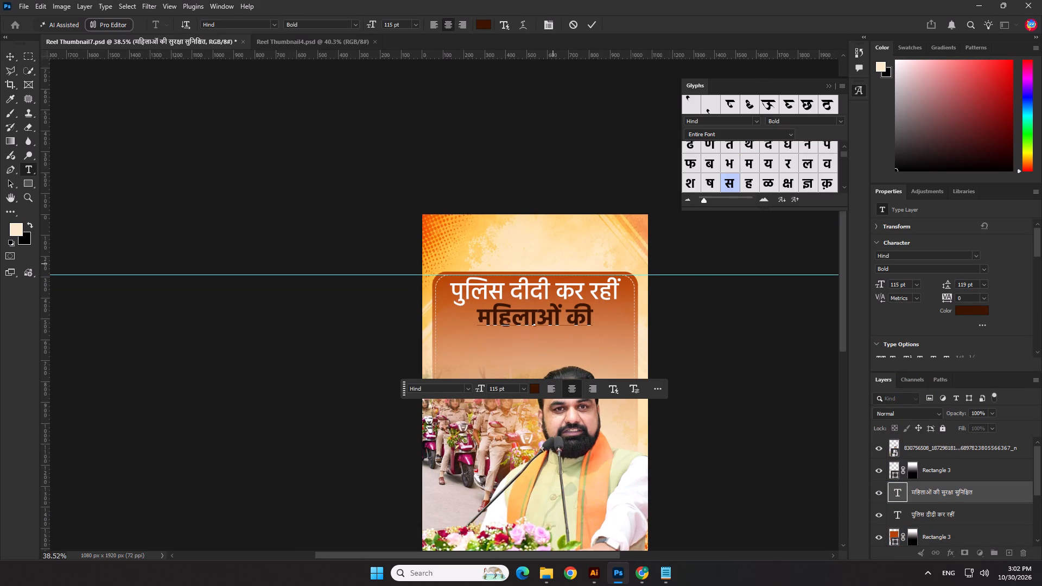
{"action": "key", "text": "BackSpace"}
{"action": "left_click", "coordinate": [589, 27]}
Scale the "महिलाओं की" text down to about 91 pt and set it just below the white headline.
{"action": "scroll", "coordinate": [579, 254], "scroll_direction": "up", "scroll_amount": 6}
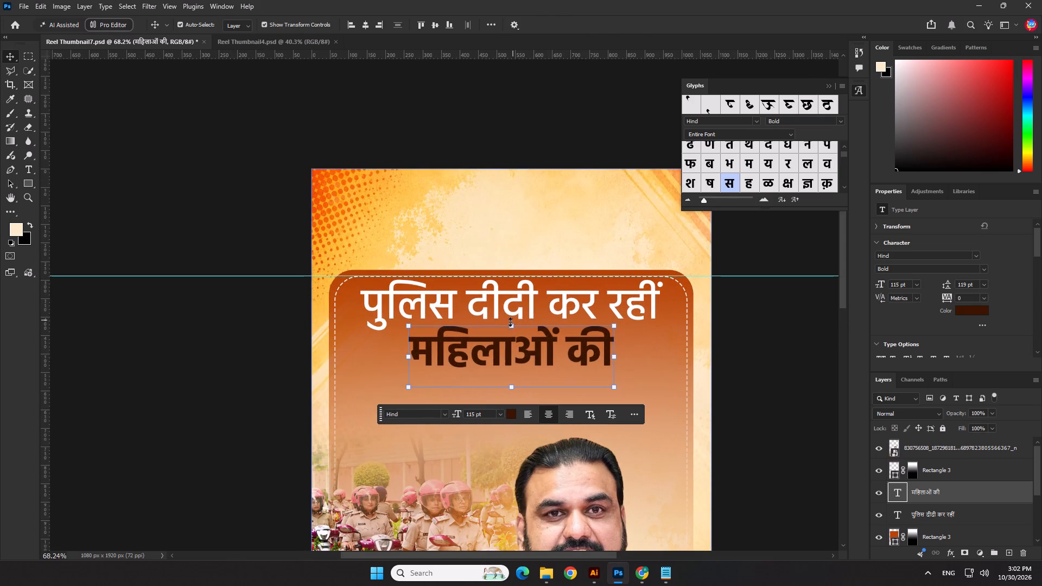
{"action": "left_click_drag", "start_coordinate": [509, 323], "coordinate": [511, 336]}
{"action": "left_click_drag", "start_coordinate": [528, 356], "coordinate": [527, 345]}
{"action": "key", "text": "Return"}
Duplicate the "महिलाओं की" text directly below and replace the copy's wording with the cut "सुरक्षा सुनिश्चित".
{"action": "left_click_drag", "start_coordinate": [531, 352], "coordinate": [531, 398], "text": "alt+shift"}
{"action": "double_click", "coordinate": [531, 398]}
{"action": "key", "text": "ctrl+v"}
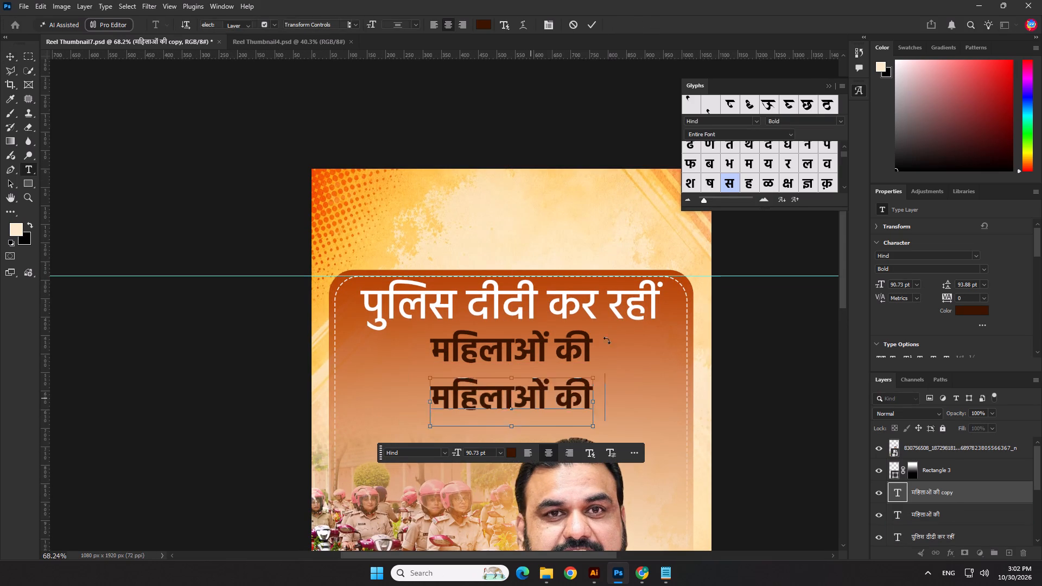
{"action": "left_click", "coordinate": [590, 24]}
Enlarge the "सुरक्षा सुनिश्चित" line to about 118 pt, centred below "महिलाओं की".
{"action": "scroll", "coordinate": [520, 339], "scroll_direction": "up", "scroll_amount": 1}
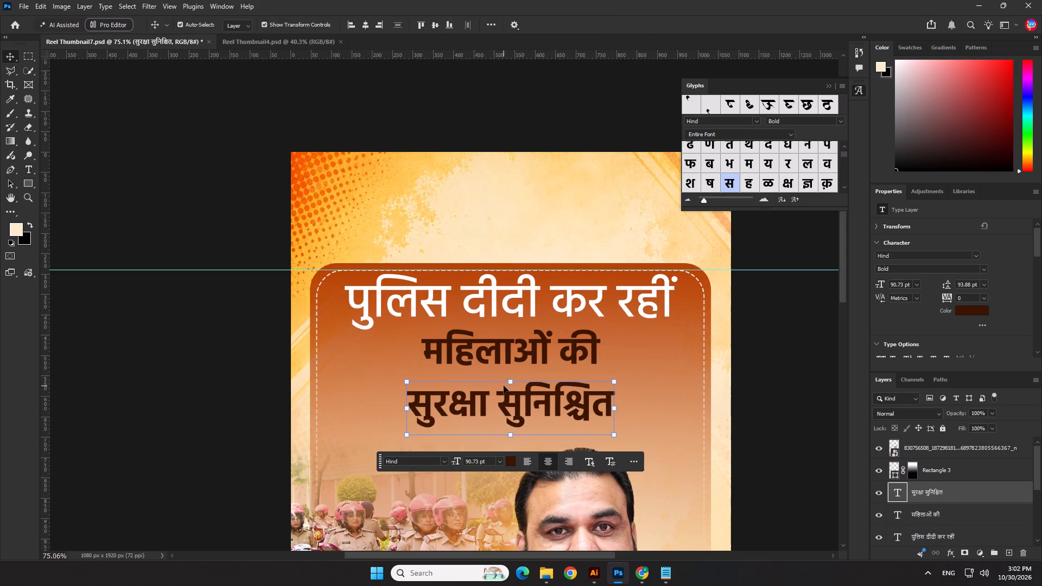
{"action": "left_click_drag", "start_coordinate": [512, 380], "coordinate": [517, 364]}
{"action": "left_click_drag", "start_coordinate": [519, 388], "coordinate": [519, 397]}
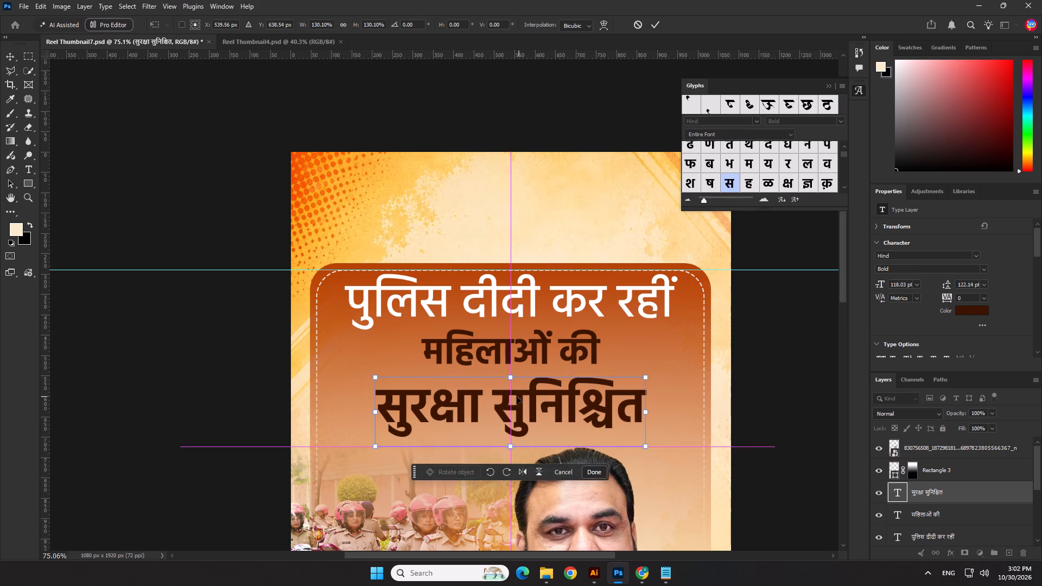
{"action": "key", "text": "Return"}
Draw a rectangle about 488 x 105 px over "महिलाओं की" and fill it with the recently used dark brown.
{"action": "left_click", "coordinate": [34, 179]}
{"action": "scroll", "coordinate": [359, 348], "scroll_direction": "up", "scroll_amount": 2}
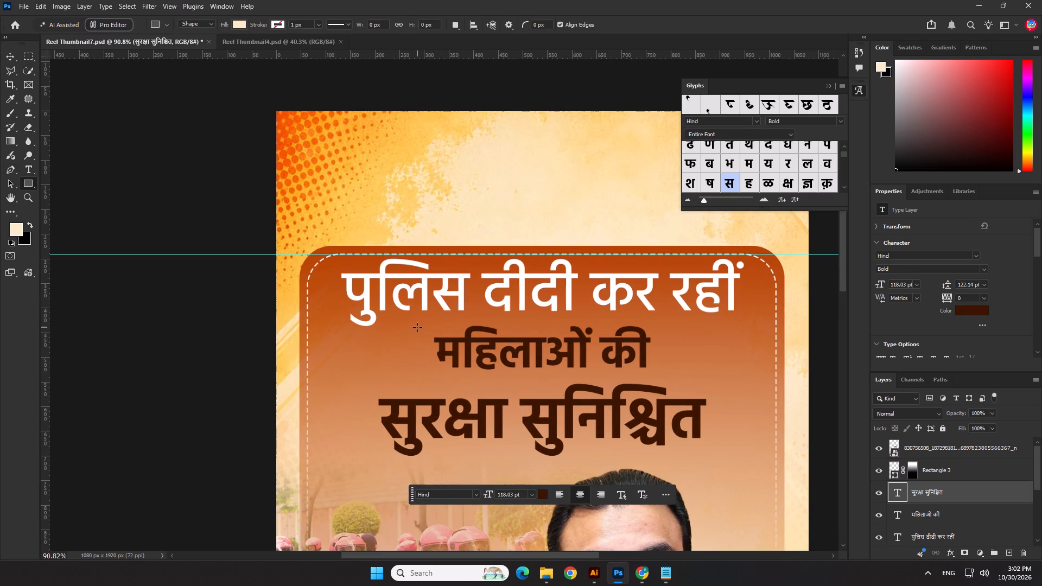
{"action": "left_click_drag", "start_coordinate": [417, 322], "coordinate": [657, 373]}
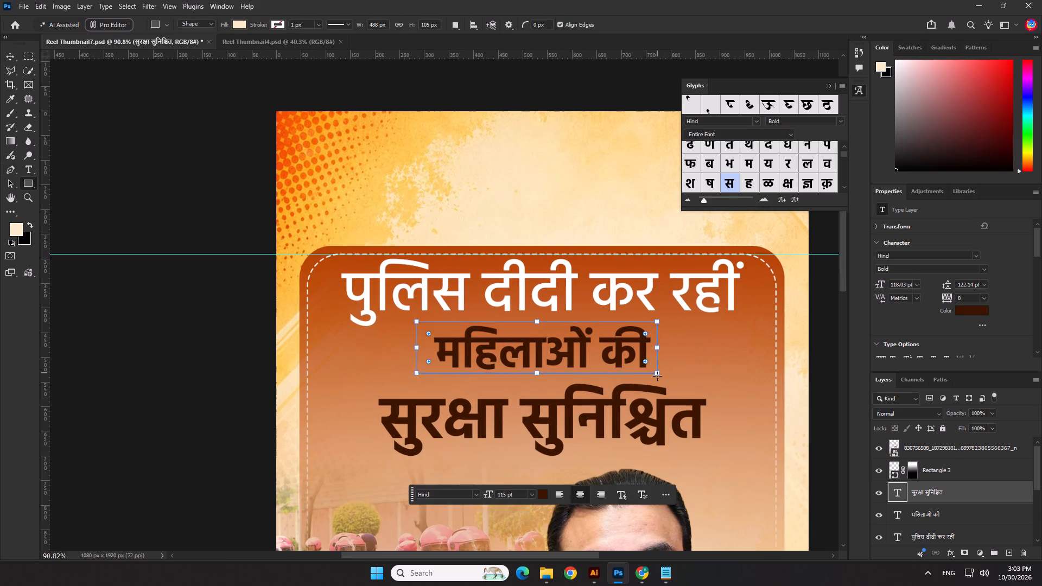
{"action": "left_click", "coordinate": [916, 313]}
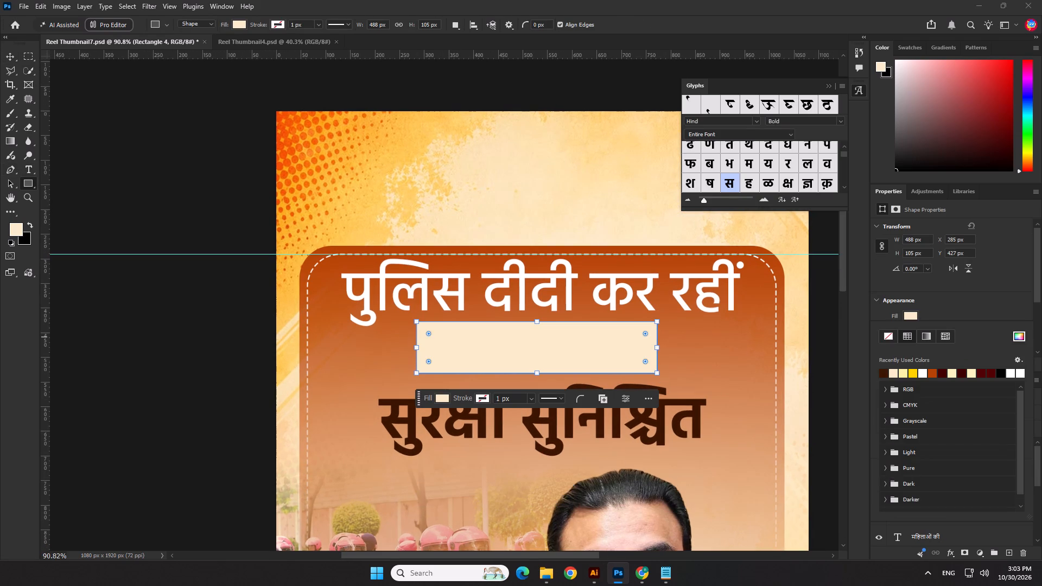
{"action": "left_click", "coordinate": [886, 374]}
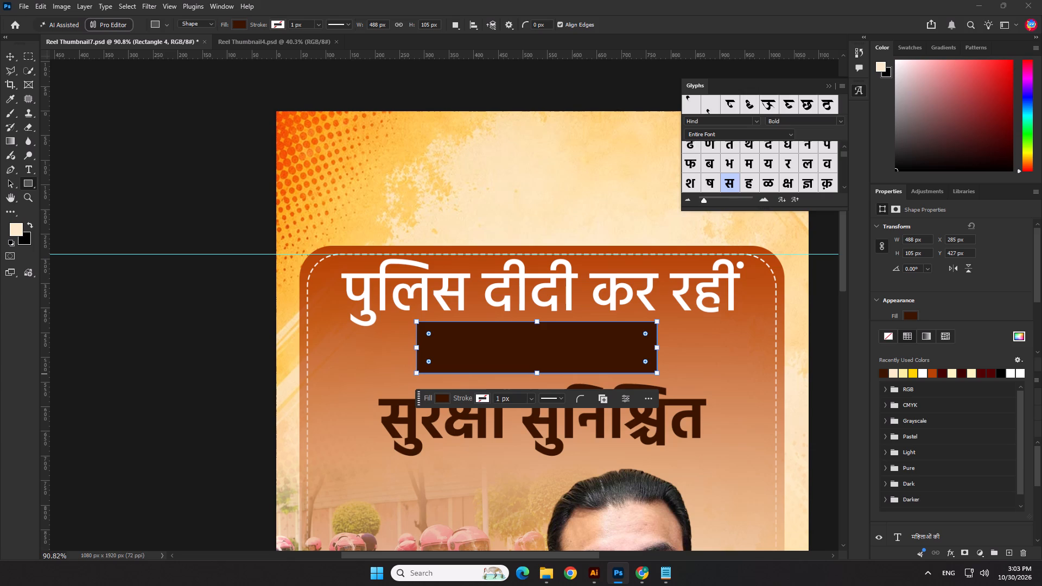
Centre the dark brown rectangle horizontally on the canvas and fully round its corners to 52.5 px.
{"action": "left_click", "coordinate": [8, 56]}
{"action": "left_click", "coordinate": [366, 26]}
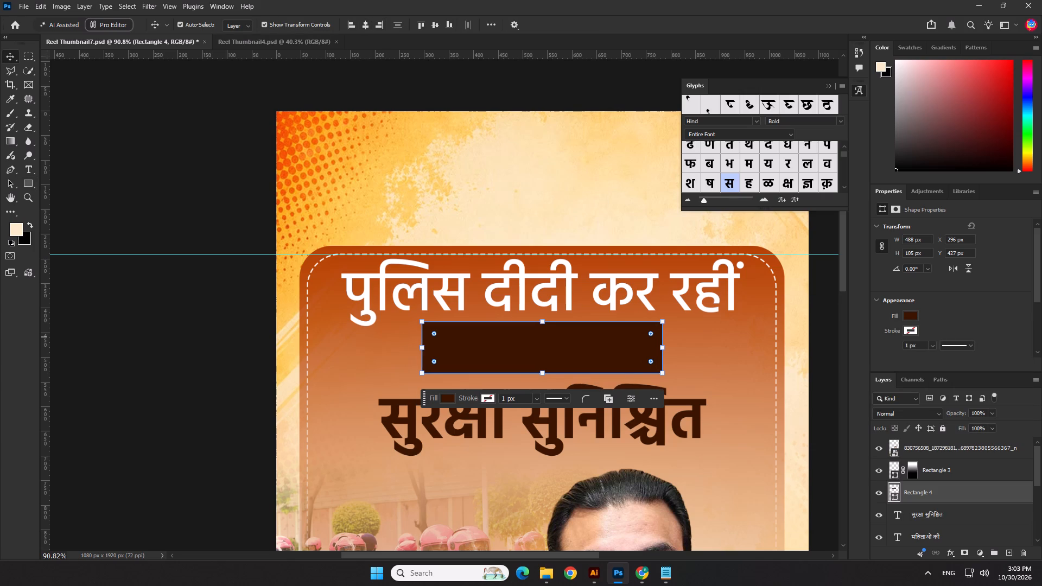
{"action": "scroll", "coordinate": [921, 324], "scroll_direction": "down", "scroll_amount": 5}
{"action": "left_click_drag", "start_coordinate": [898, 332], "coordinate": [1041, 392]}
Move the dashed outline's Rectangle 3 layer below the "महिलाओं की" text layer.
{"action": "left_click_drag", "start_coordinate": [932, 476], "coordinate": [934, 527]}
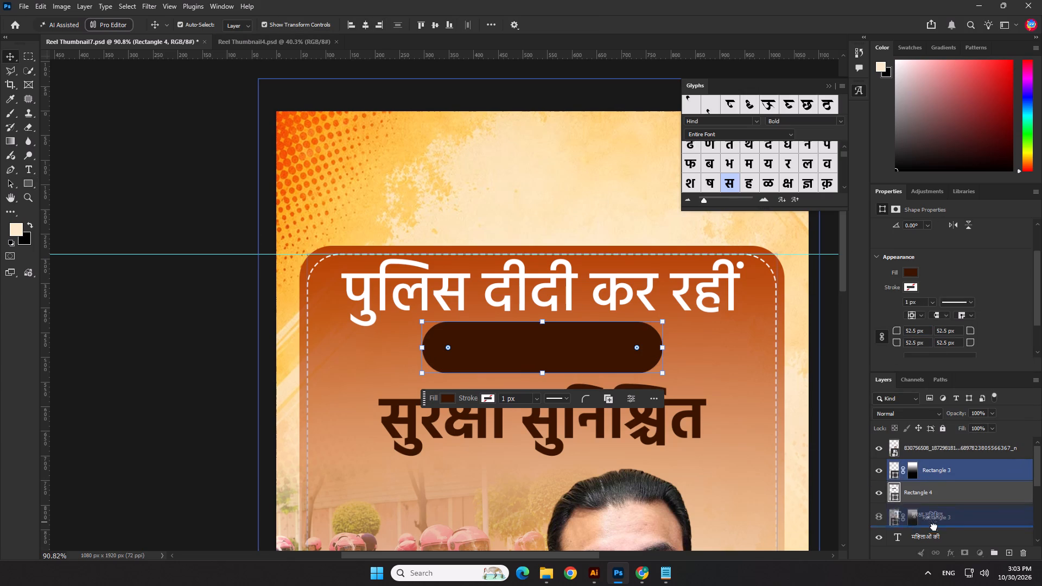
{"action": "left_click_drag", "start_coordinate": [934, 527], "coordinate": [934, 539]}
Colour the "महिलाओं की" text white #ffffff and move its layer above the dark brown pill.
{"action": "scroll", "coordinate": [930, 530], "scroll_direction": "down", "scroll_amount": 1}
{"action": "left_click", "coordinate": [925, 493]}
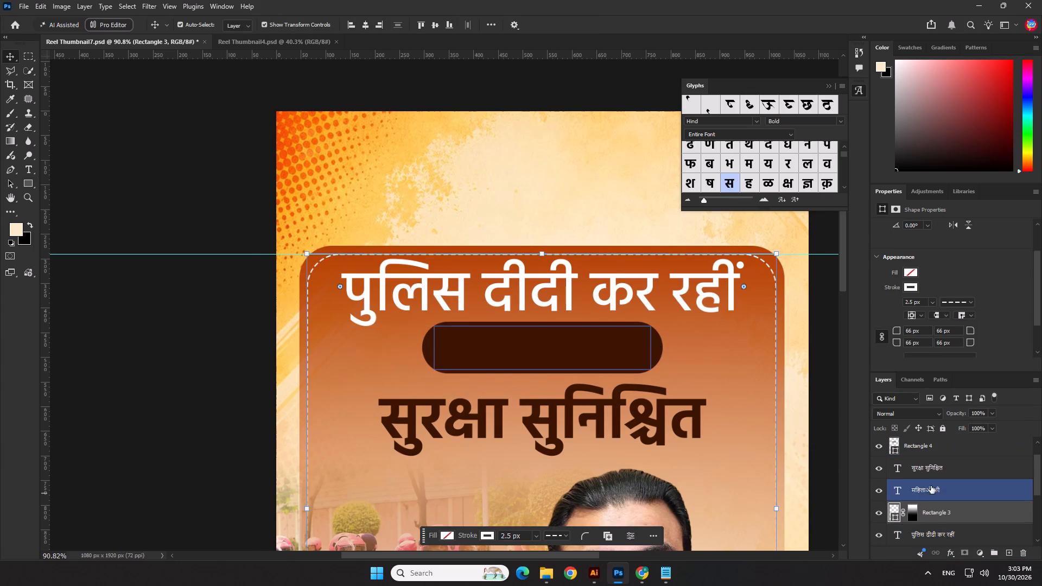
{"action": "left_click", "coordinate": [963, 306]}
{"action": "left_click_drag", "start_coordinate": [817, 389], "coordinate": [679, 322]}
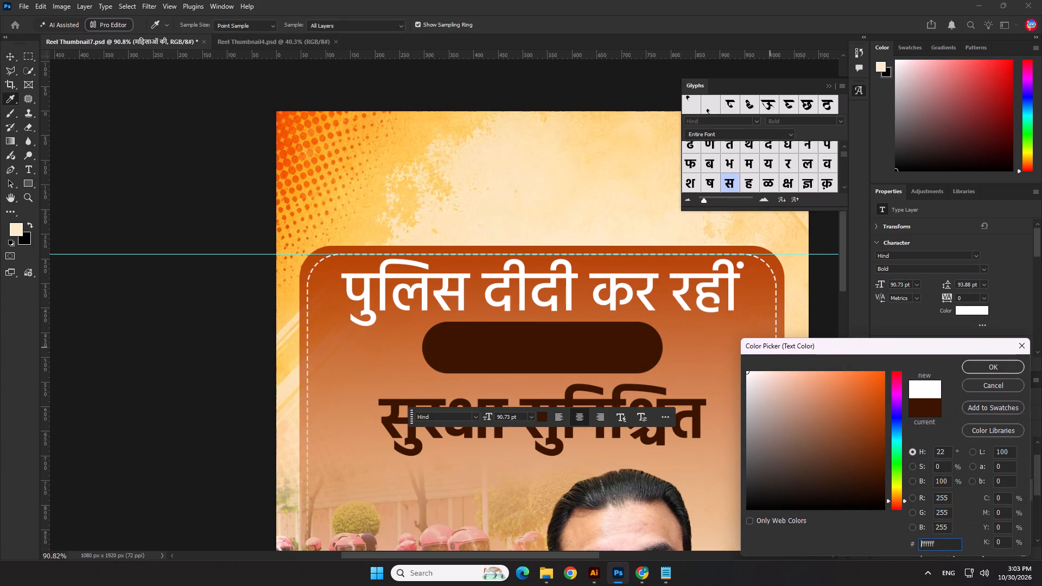
{"action": "left_click", "coordinate": [981, 363]}
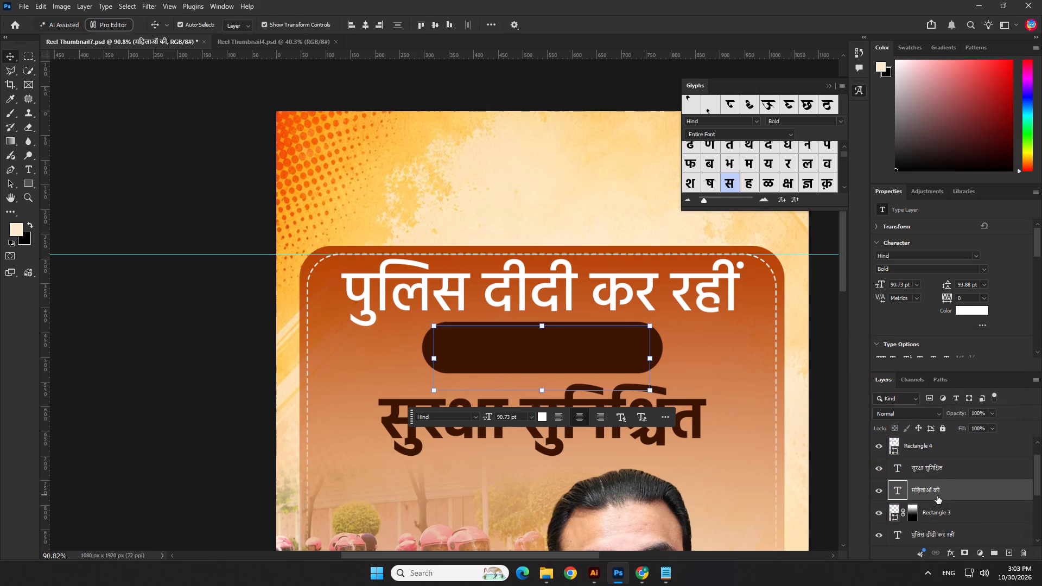
{"action": "left_click_drag", "start_coordinate": [933, 493], "coordinate": [924, 432]}
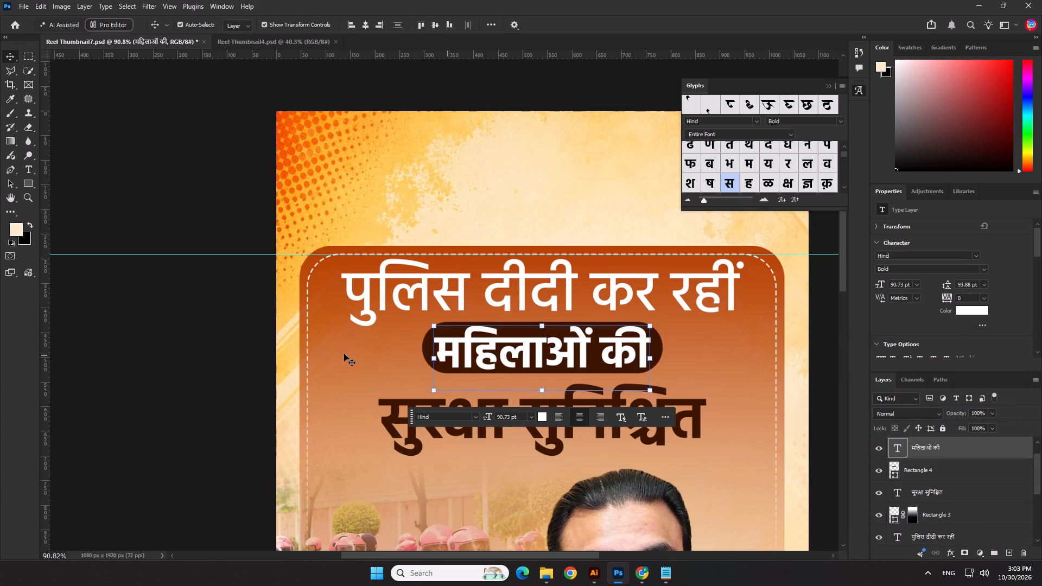
Set the "महिलाओं की" text's font weight to Medium.
{"action": "left_click", "coordinate": [986, 268]}
{"action": "left_click", "coordinate": [935, 313]}
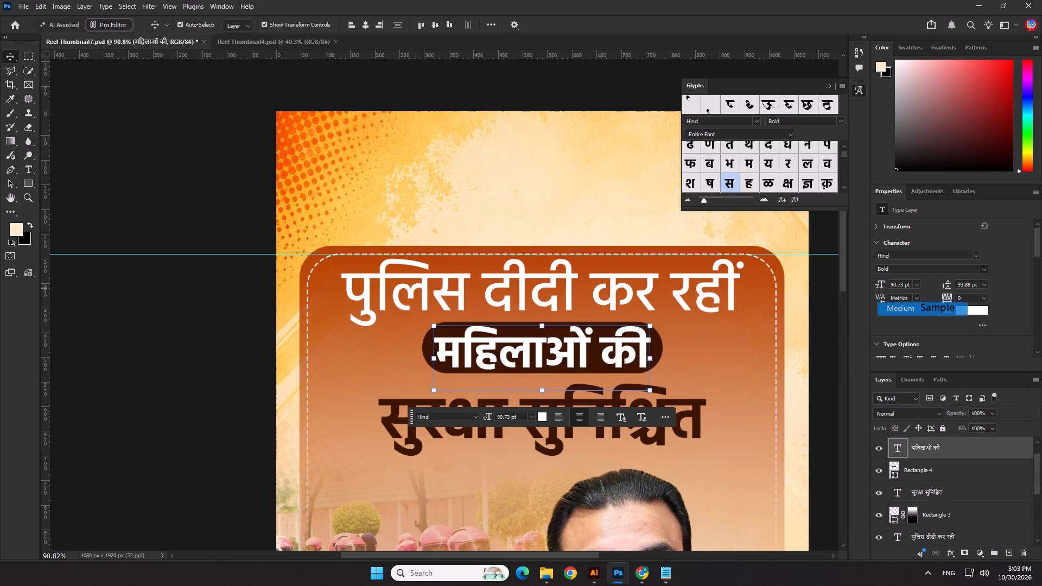
Shrink the "महिलाओं की" text to about 80 pt, centre it horizontally and nudge it up inside the pill.
{"action": "scroll", "coordinate": [447, 362], "scroll_direction": "down", "scroll_amount": 2}
{"action": "key", "text": "Up"}
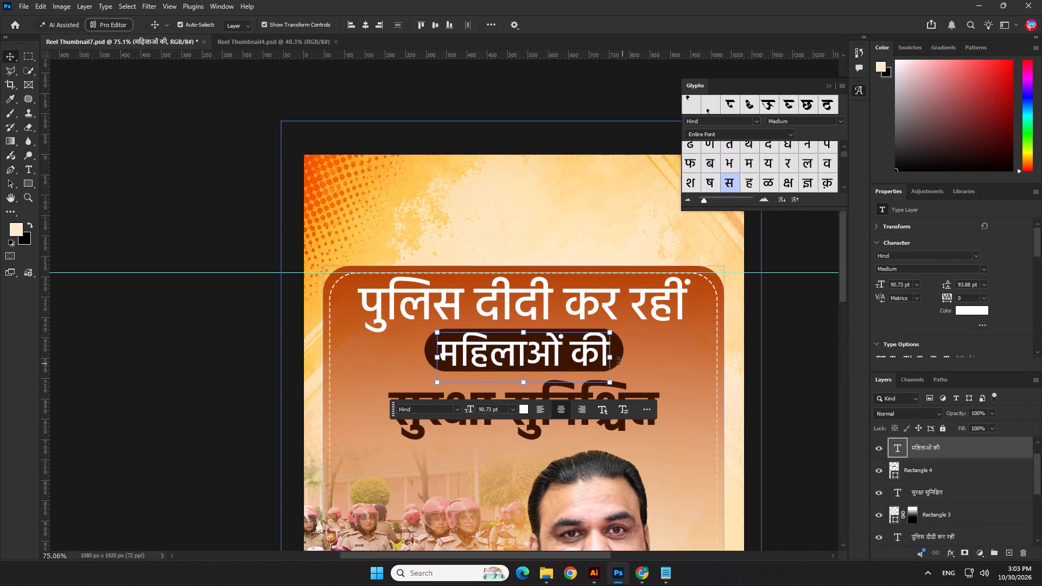
{"action": "left_click_drag", "start_coordinate": [614, 359], "coordinate": [595, 355]}
{"action": "key", "text": "Return"}
{"action": "left_click", "coordinate": [365, 20]}
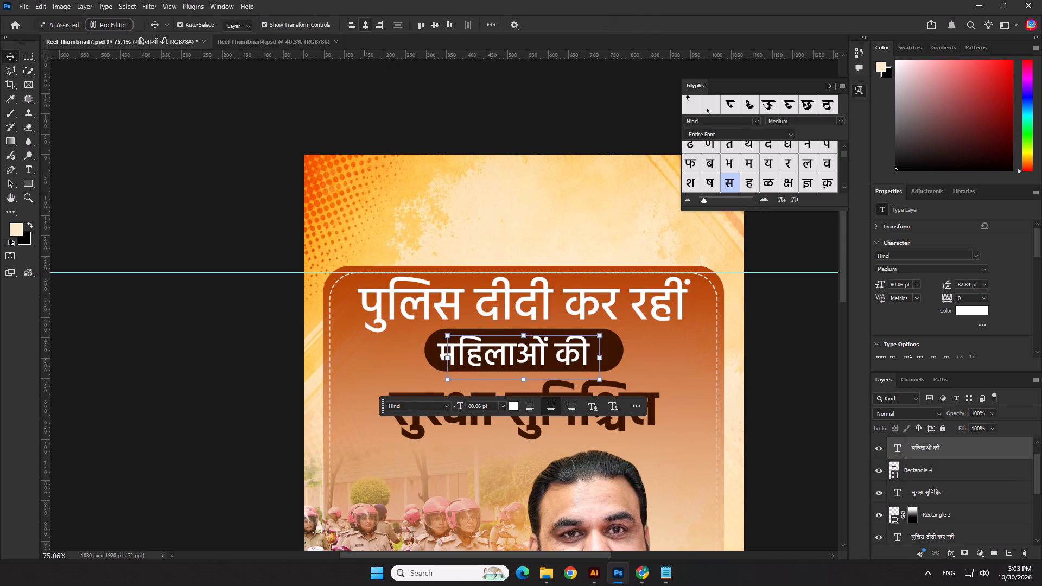
{"action": "key", "text": "Up"}
{"action": "key", "text": "Up"}
Resize the dark brown pill to about 96 px high and slightly wider, with fully rounded 48 px corners.
{"action": "left_click", "coordinate": [615, 351]}
{"action": "scroll", "coordinate": [563, 343], "scroll_direction": "up", "scroll_amount": 3}
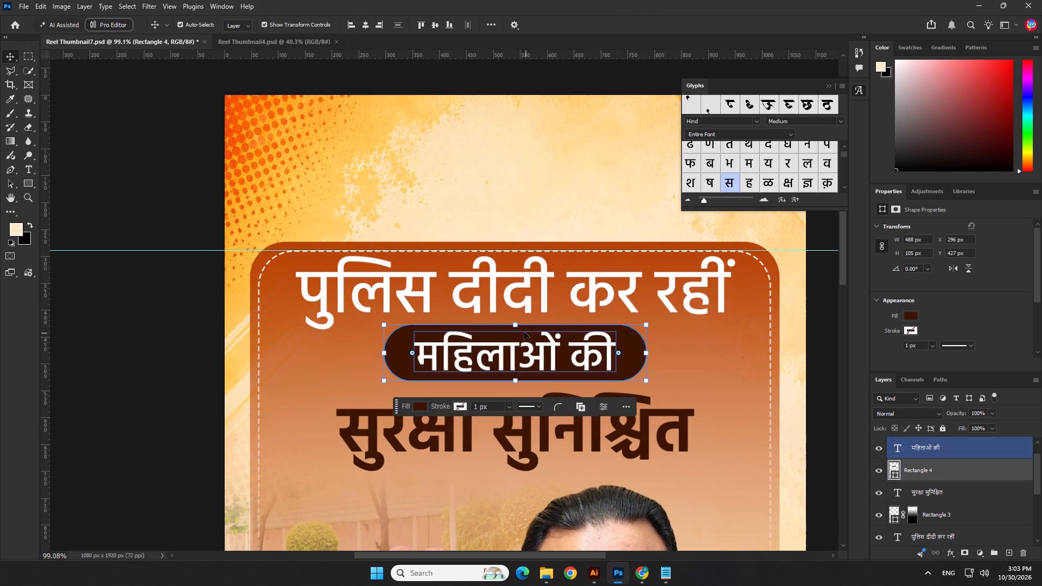
{"action": "left_click_drag", "start_coordinate": [518, 322], "coordinate": [518, 327]}
{"action": "left_click_drag", "start_coordinate": [648, 359], "coordinate": [655, 359]}
{"action": "key", "text": "Return"}
{"action": "scroll", "coordinate": [956, 305], "scroll_direction": "down", "scroll_amount": 3}
{"action": "left_click_drag", "start_coordinate": [894, 347], "coordinate": [1041, 364]}
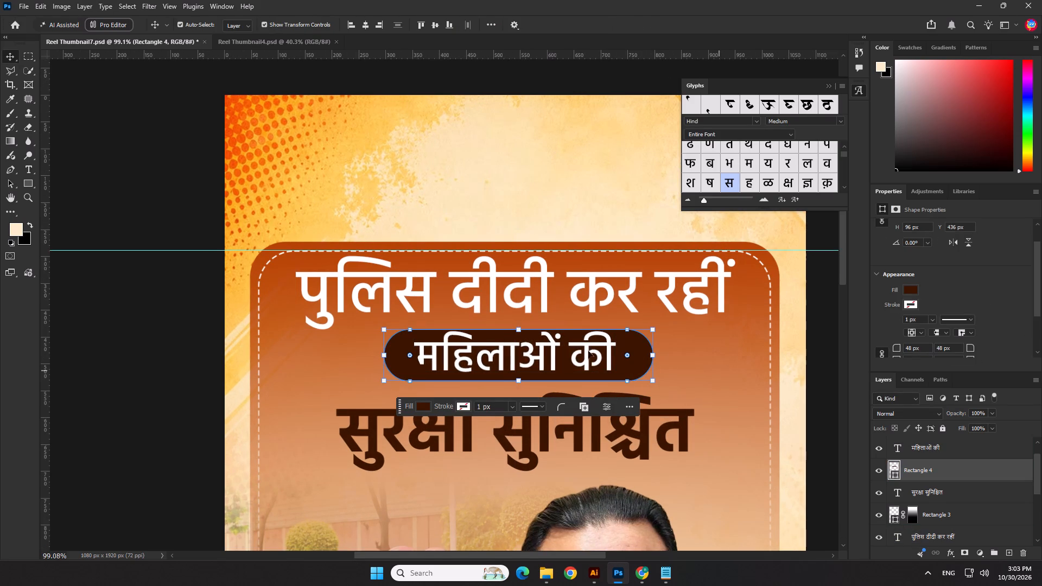
Nudge the dark brown pill up to Y 430 px behind the "महिलाओं की" text.
{"action": "key", "text": "Up"}
{"action": "key", "text": "Up"}
{"action": "key", "text": "Up"}
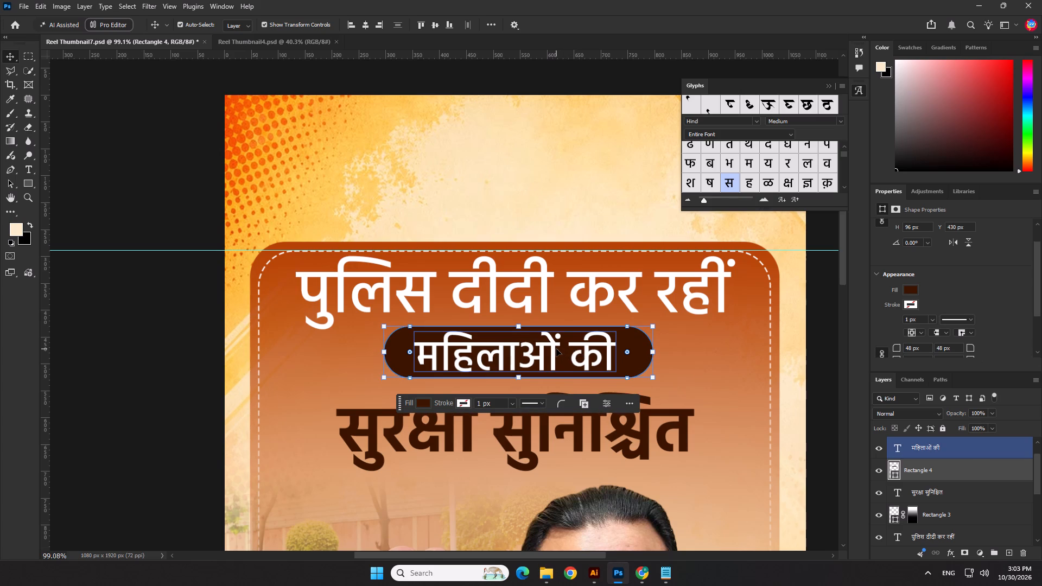
Nudge the dark brown pill to Y 429 px and align it with the "महिलाओं की" text on their horizontal centres.
{"action": "key", "text": "Up"}
{"action": "key", "text": "Down"}
{"action": "left_click", "coordinate": [553, 349], "text": "shift"}
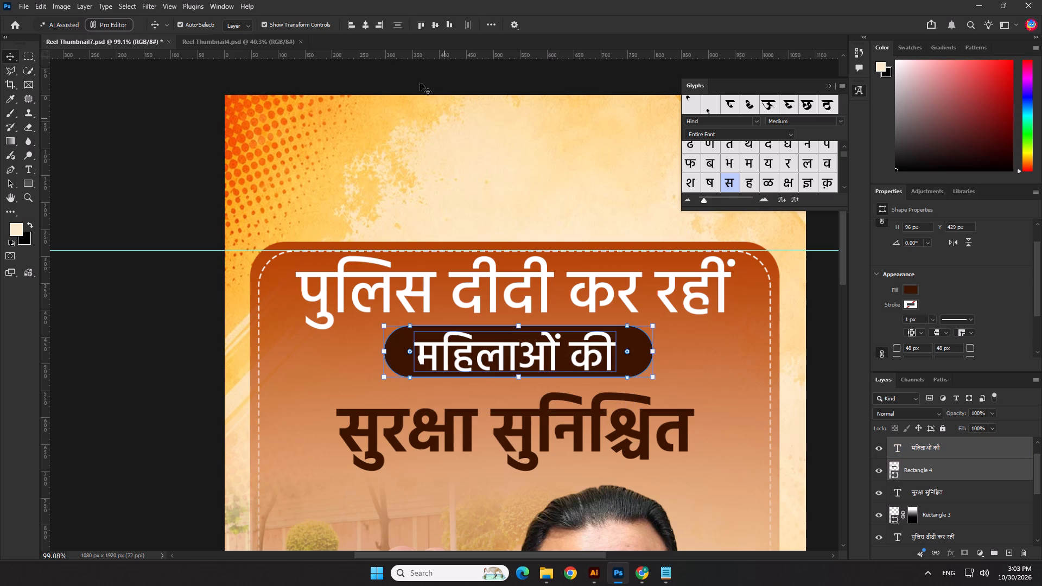
{"action": "left_click", "coordinate": [367, 25]}
{"action": "left_click", "coordinate": [580, 347]}
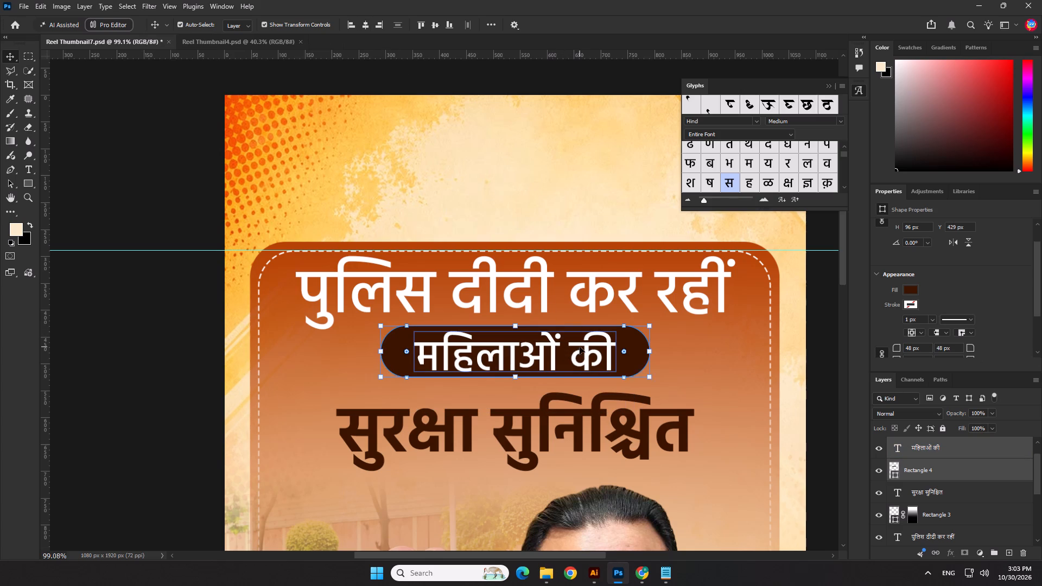
{"action": "left_click", "coordinate": [364, 27]}
{"action": "left_click", "coordinate": [206, 166]}
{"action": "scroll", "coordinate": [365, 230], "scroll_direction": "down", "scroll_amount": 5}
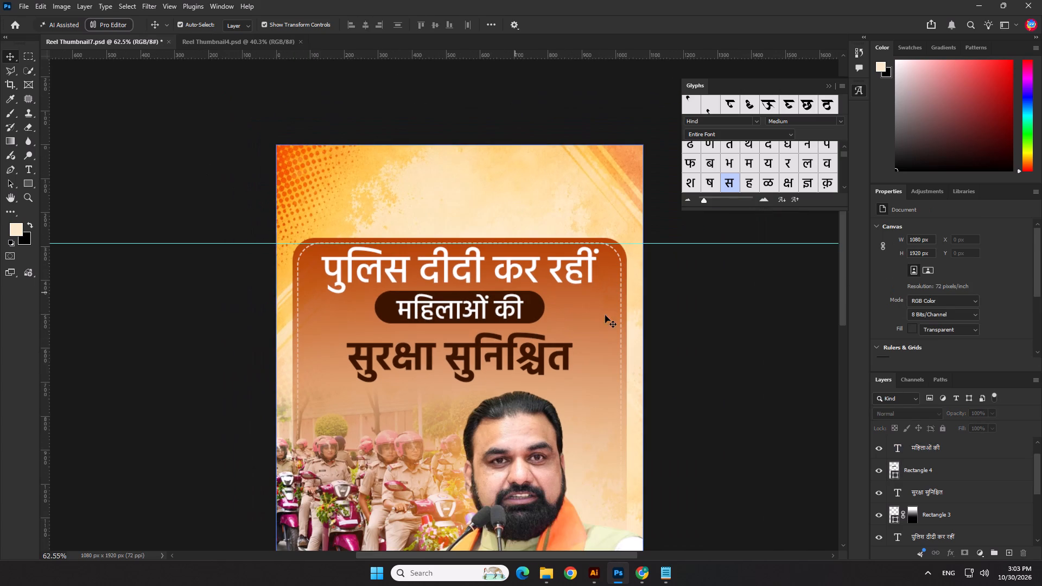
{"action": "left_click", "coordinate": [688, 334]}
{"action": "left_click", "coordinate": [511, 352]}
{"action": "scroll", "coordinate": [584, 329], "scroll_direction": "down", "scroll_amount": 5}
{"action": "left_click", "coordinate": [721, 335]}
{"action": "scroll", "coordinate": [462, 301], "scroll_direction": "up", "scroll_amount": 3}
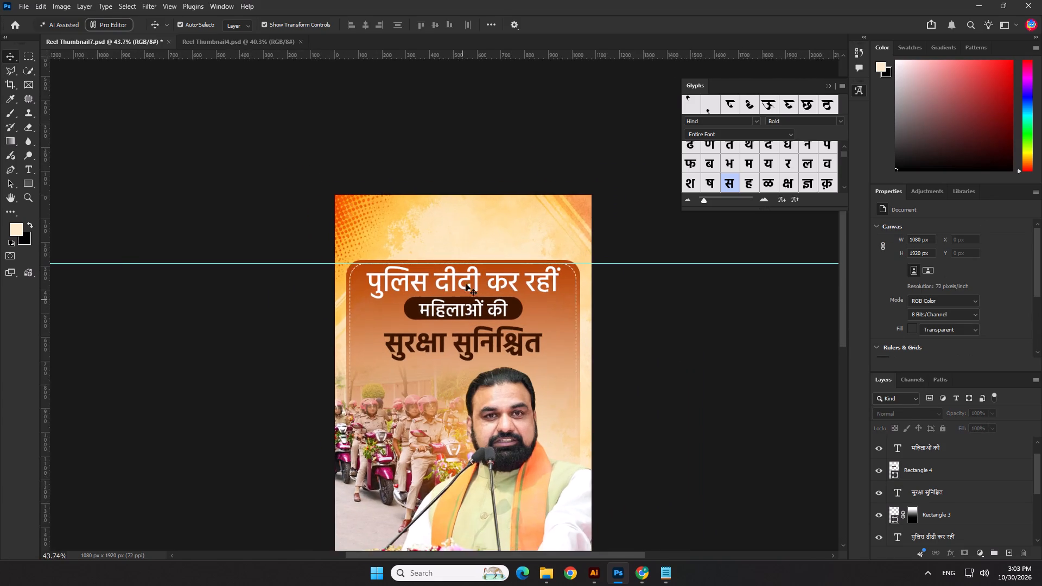
Add a black Multiply drop shadow with 25% opacity, 7 px distance and 4 px size to the "पुलिस दीदी कर रहीं" text.
{"action": "left_click", "coordinate": [471, 272]}
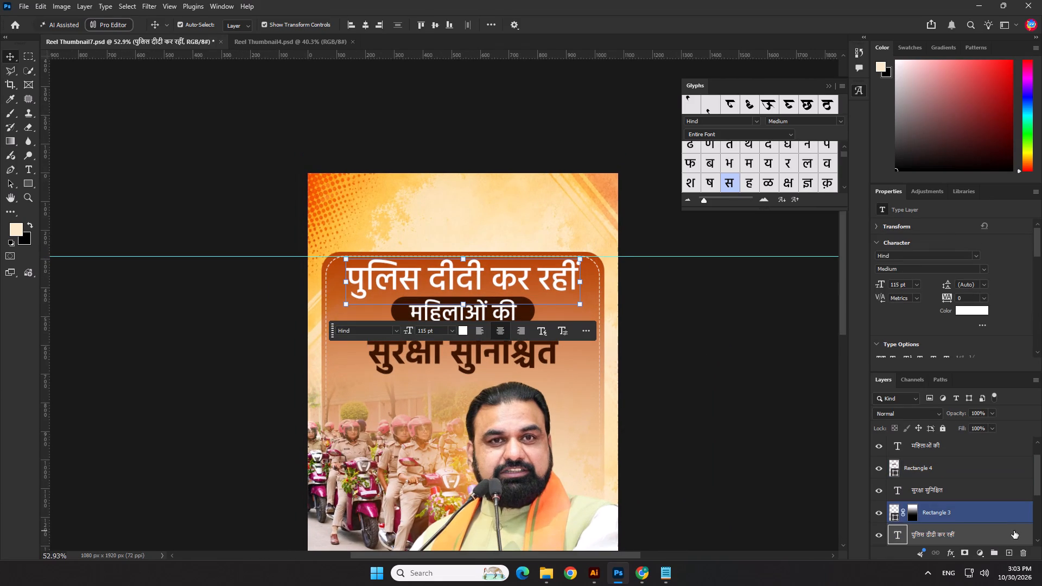
{"action": "left_click", "coordinate": [1014, 531]}
{"action": "double_click", "coordinate": [1014, 531]}
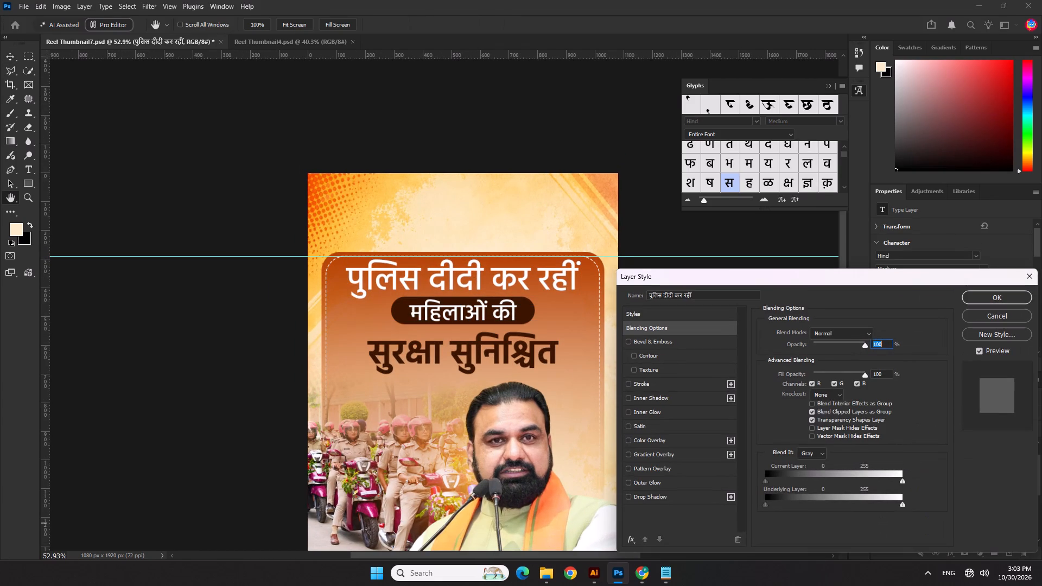
{"action": "left_click", "coordinate": [719, 497]}
{"action": "left_click", "coordinate": [975, 295]}
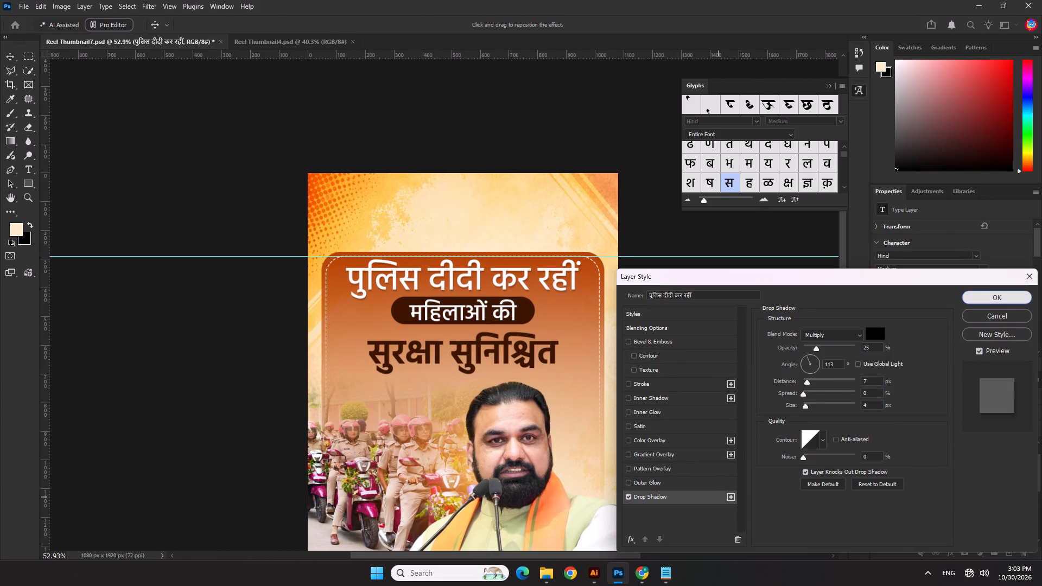
Set the font size of the "पुलिस दीदी कर रहीं" text to 110 pt.
{"action": "left_click_drag", "start_coordinate": [900, 285], "coordinate": [862, 285]}
{"action": "type", "text": "110"}
{"action": "key", "text": "Return"}
{"action": "left_click", "coordinate": [735, 362]}
{"action": "scroll", "coordinate": [684, 342], "scroll_direction": "down", "scroll_amount": 3}
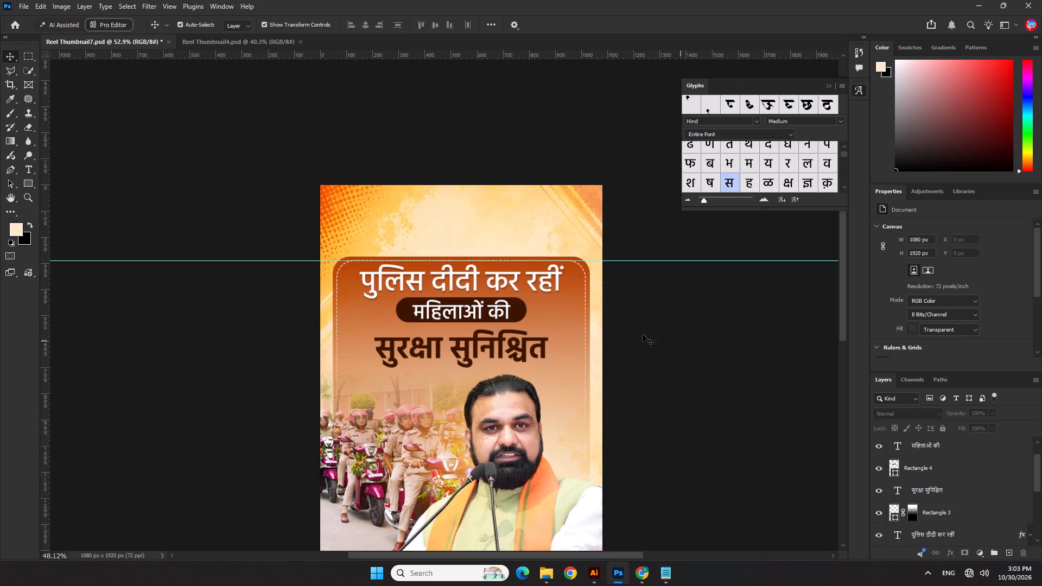
{"action": "scroll", "coordinate": [643, 334], "scroll_direction": "down", "scroll_amount": 2}
Enlarge the "सुरक्षा सुनिश्चित" text to about 131 pt, nudge it up slightly and centre it horizontally.
{"action": "left_click", "coordinate": [449, 329]}
{"action": "scroll", "coordinate": [449, 343], "scroll_direction": "up", "scroll_amount": 4}
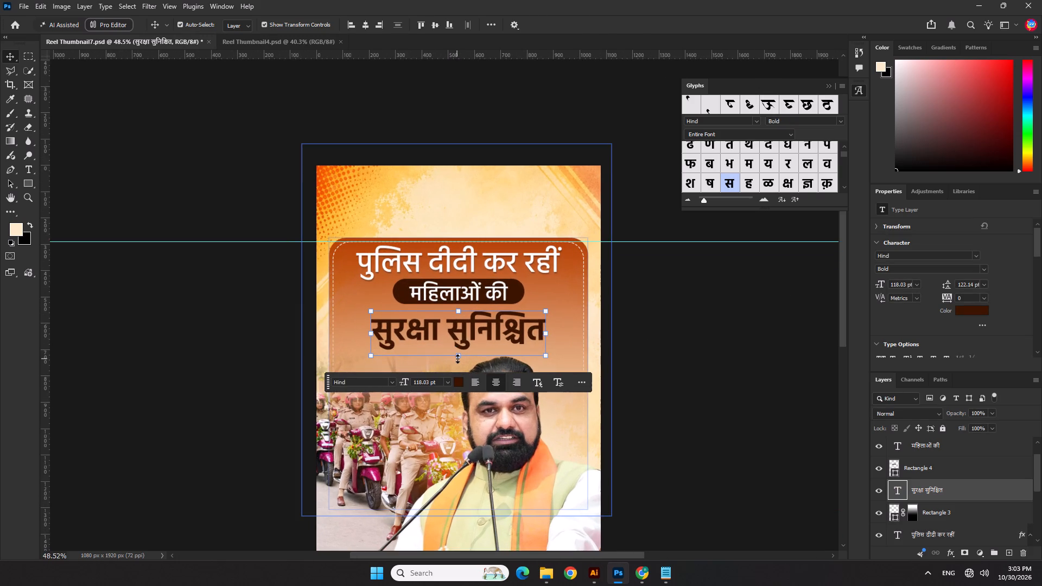
{"action": "left_click_drag", "start_coordinate": [458, 359], "coordinate": [457, 364]}
{"action": "key", "text": "Up"}
{"action": "key", "text": "Up"}
{"action": "key", "text": "Up"}
{"action": "key", "text": "Up"}
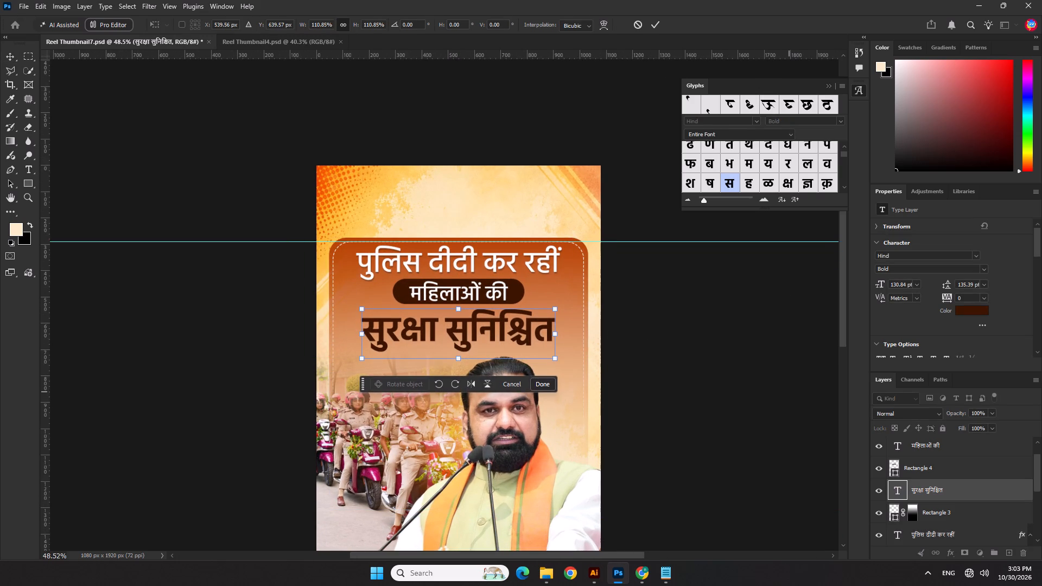
{"action": "key", "text": "Return"}
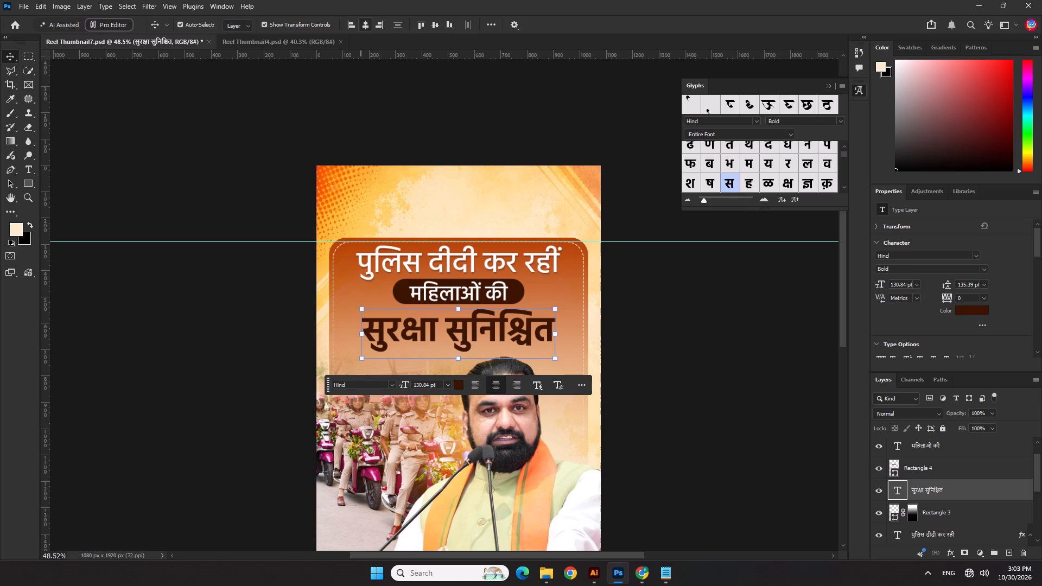
{"action": "left_click", "coordinate": [363, 27]}
{"action": "left_click", "coordinate": [376, 101]}
Nudge the "सुरक्षा सुनिश्चित" text down slightly to open the gap below the dark brown pill.
{"action": "scroll", "coordinate": [715, 395], "scroll_direction": "down", "scroll_amount": 9}
{"action": "left_click", "coordinate": [685, 410]}
{"action": "scroll", "coordinate": [539, 342], "scroll_direction": "up", "scroll_amount": 1}
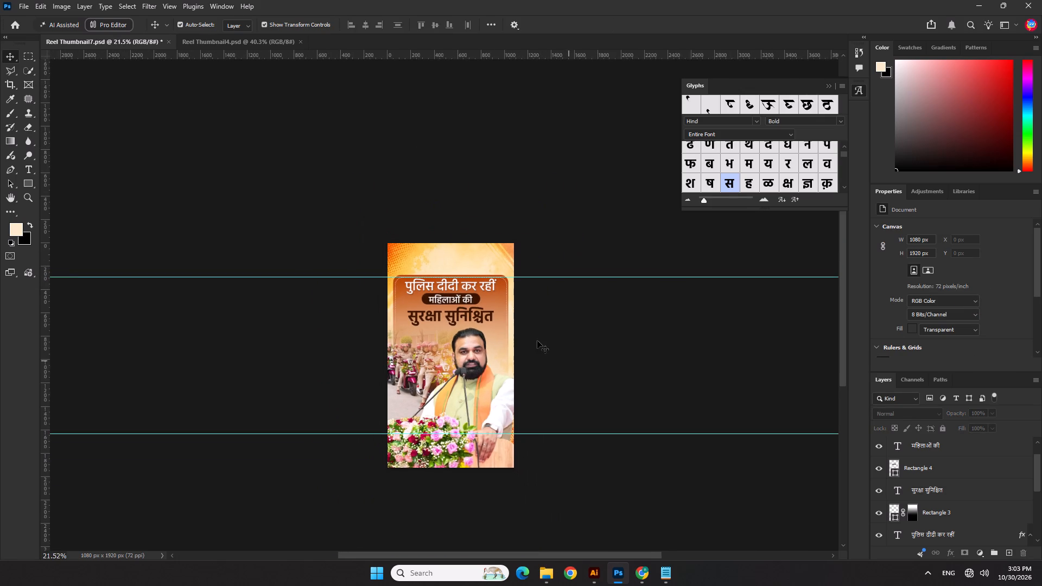
{"action": "scroll", "coordinate": [537, 341], "scroll_direction": "up", "scroll_amount": 2}
{"action": "left_click", "coordinate": [483, 313]}
{"action": "key", "text": "Down"}
{"action": "key", "text": "Down"}
{"action": "key", "text": "Down"}
{"action": "key", "text": "Down"}
{"action": "key", "text": "Down"}
{"action": "key", "text": "Down"}
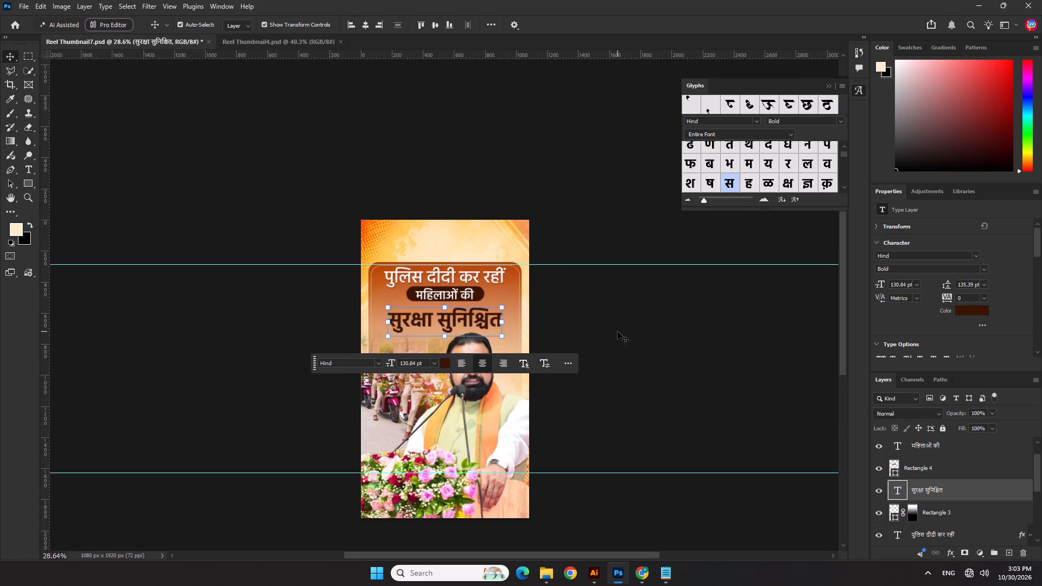
{"action": "key", "text": "Up"}
{"action": "left_click", "coordinate": [618, 332]}
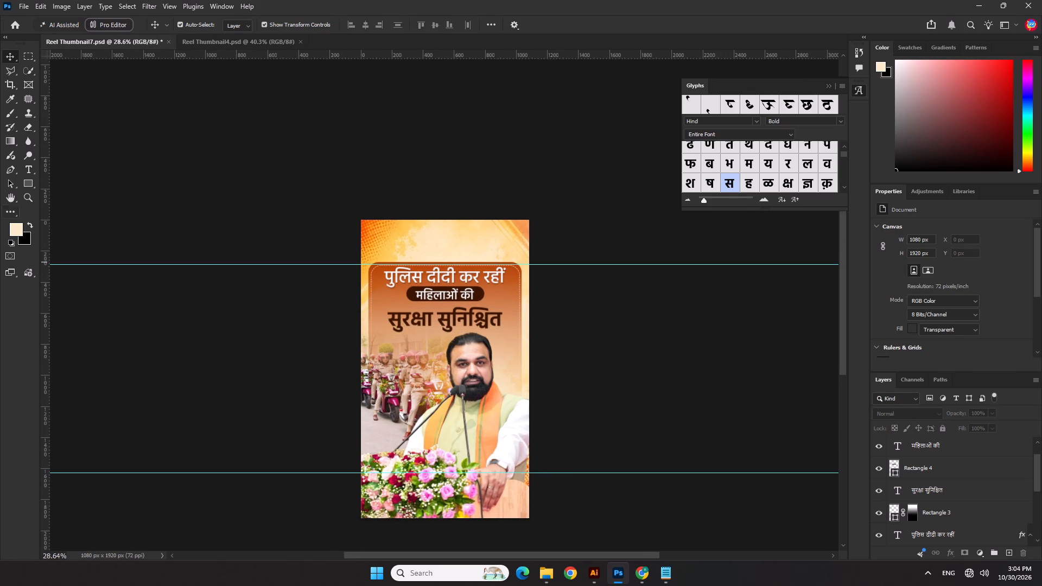
Draw a dark brown rectangle about 1280 x 459 px across the canvas bottom, starting at about Y 1582 px.
{"action": "left_click", "coordinate": [29, 178]}
{"action": "scroll", "coordinate": [33, 200], "scroll_direction": "up", "scroll_amount": 1}
{"action": "scroll", "coordinate": [482, 284], "scroll_direction": "down", "scroll_amount": 3}
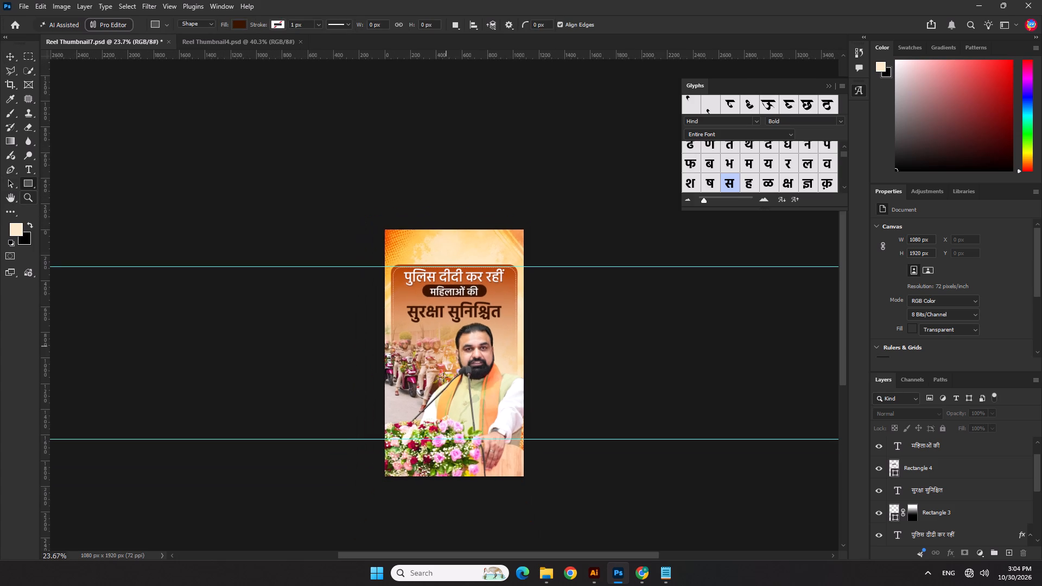
{"action": "scroll", "coordinate": [462, 444], "scroll_direction": "down", "scroll_amount": 1}
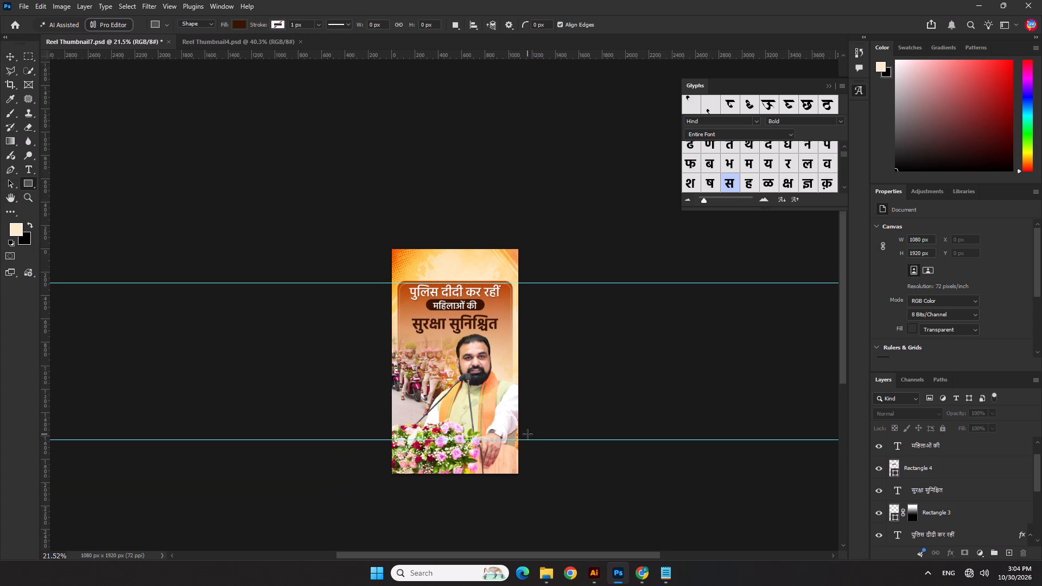
{"action": "left_click_drag", "start_coordinate": [528, 434], "coordinate": [378, 487]}
{"action": "left_click", "coordinate": [9, 54]}
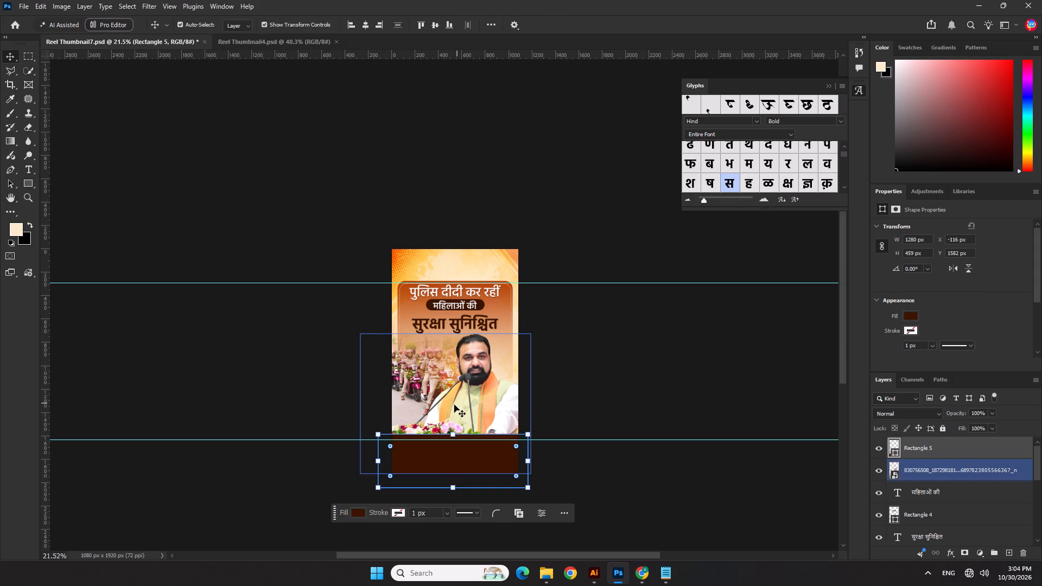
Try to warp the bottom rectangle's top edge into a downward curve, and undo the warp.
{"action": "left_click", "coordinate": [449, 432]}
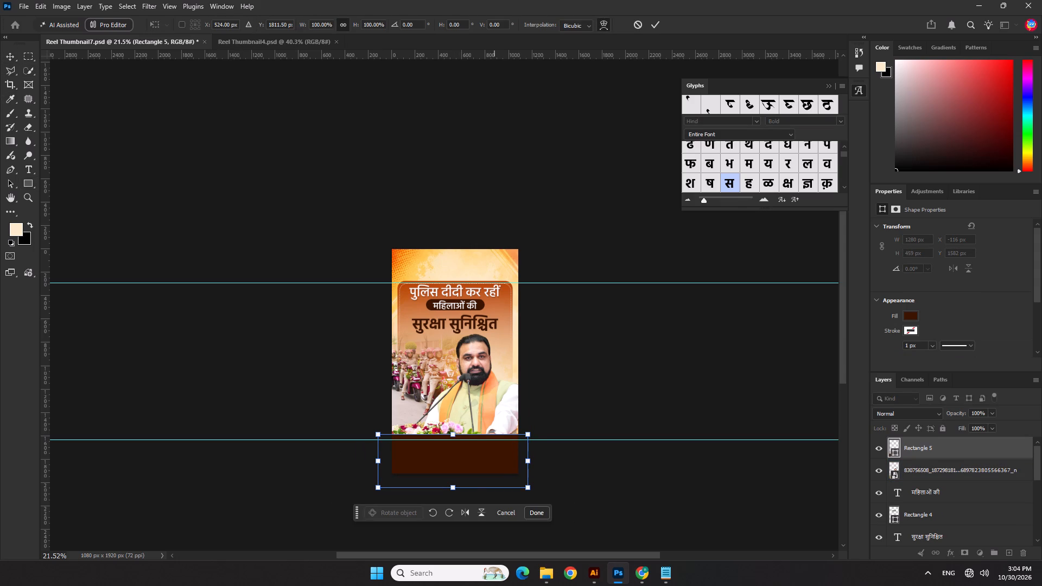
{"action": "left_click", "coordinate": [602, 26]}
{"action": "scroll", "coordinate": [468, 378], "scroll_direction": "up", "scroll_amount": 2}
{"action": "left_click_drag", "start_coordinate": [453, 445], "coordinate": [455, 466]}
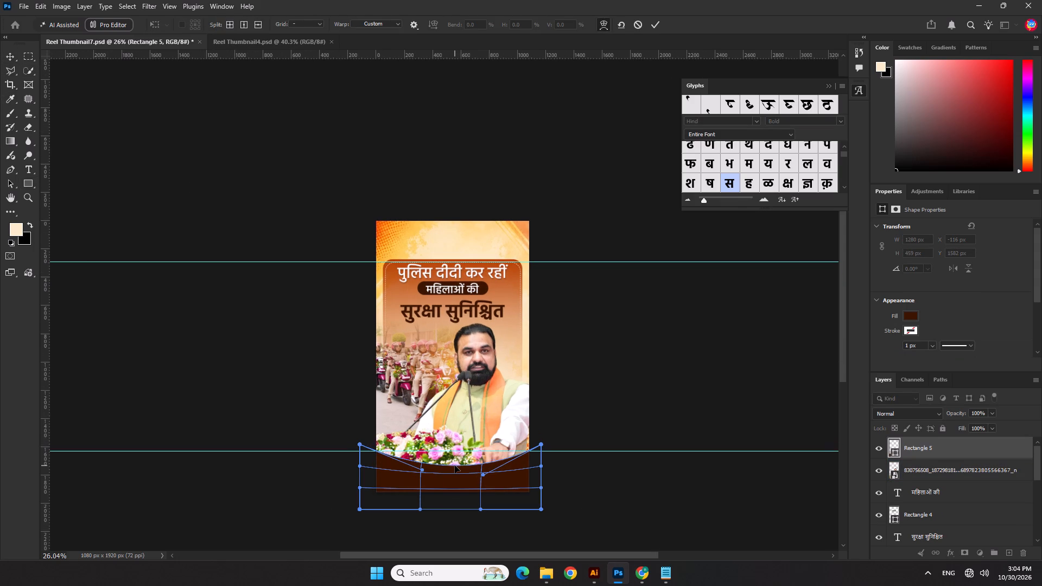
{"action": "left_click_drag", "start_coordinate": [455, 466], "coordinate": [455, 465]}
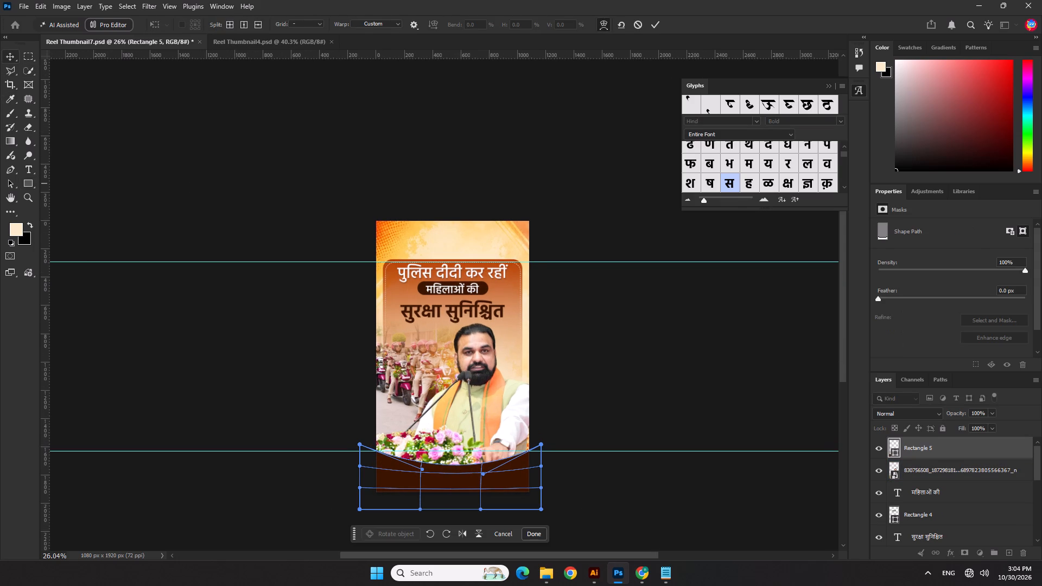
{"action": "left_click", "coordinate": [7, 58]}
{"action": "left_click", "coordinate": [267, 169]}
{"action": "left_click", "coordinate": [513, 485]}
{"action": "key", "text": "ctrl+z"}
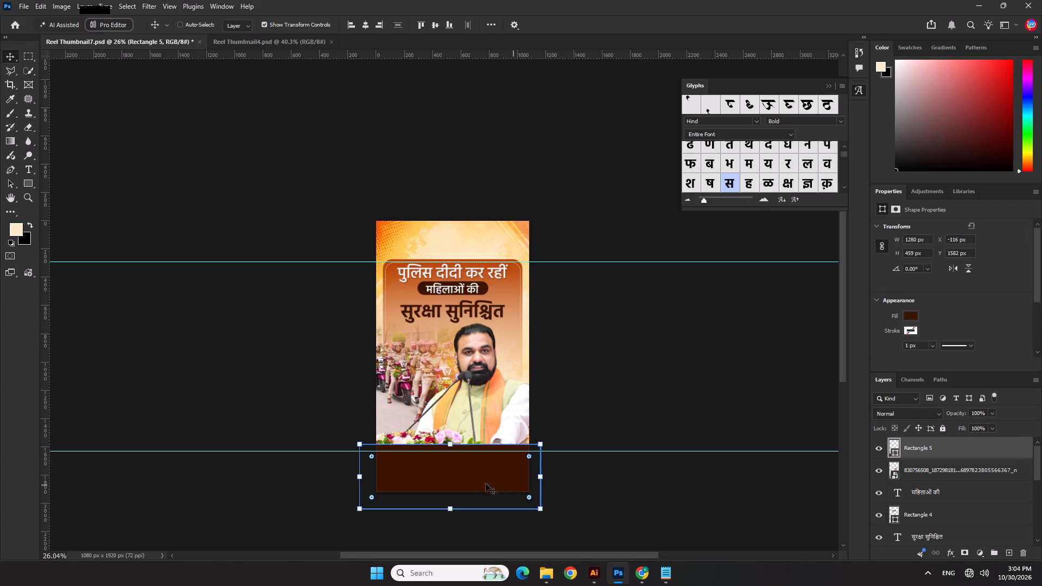
Centre the dark brown bottom rectangle horizontally on the canvas.
{"action": "scroll", "coordinate": [482, 479], "scroll_direction": "up", "scroll_amount": 3}
{"action": "left_click", "coordinate": [365, 25]}
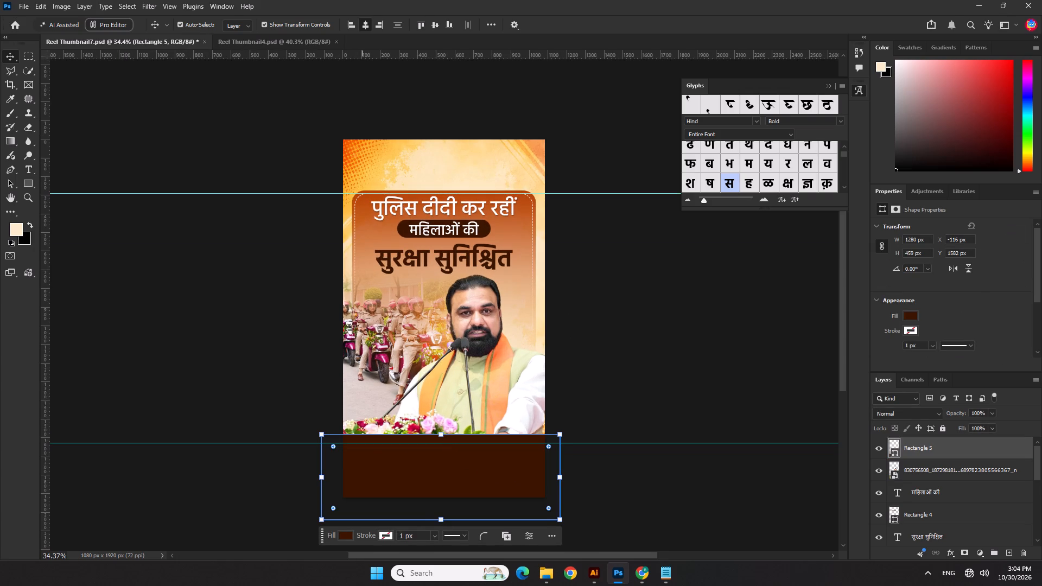
Warp the bottom rectangle's top edge into a downward curve that dips across the flowers, keeping its upper corners in place.
{"action": "left_click", "coordinate": [447, 437]}
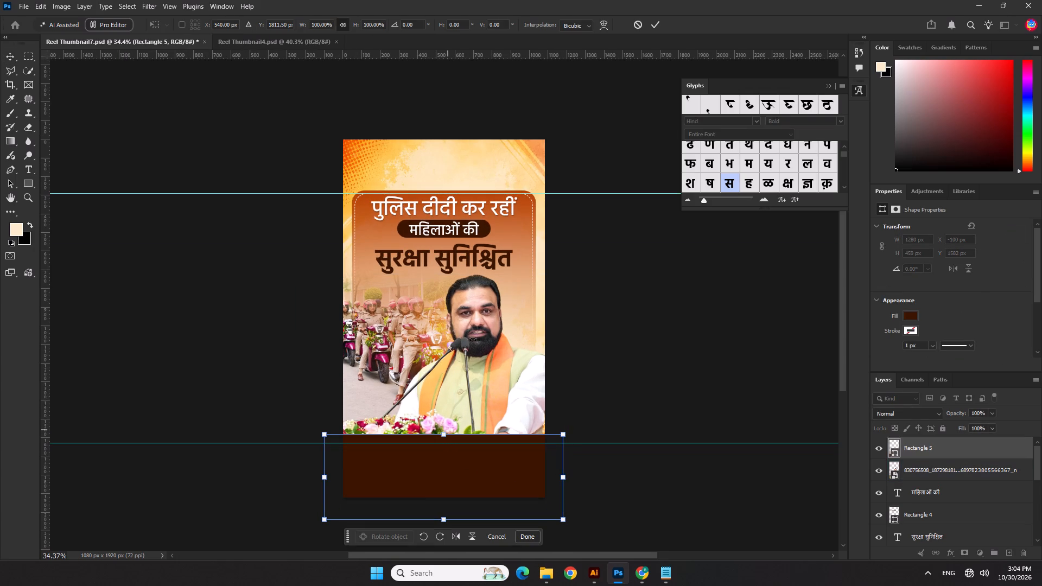
{"action": "left_click", "coordinate": [606, 23]}
{"action": "scroll", "coordinate": [443, 435], "scroll_direction": "up", "scroll_amount": 2}
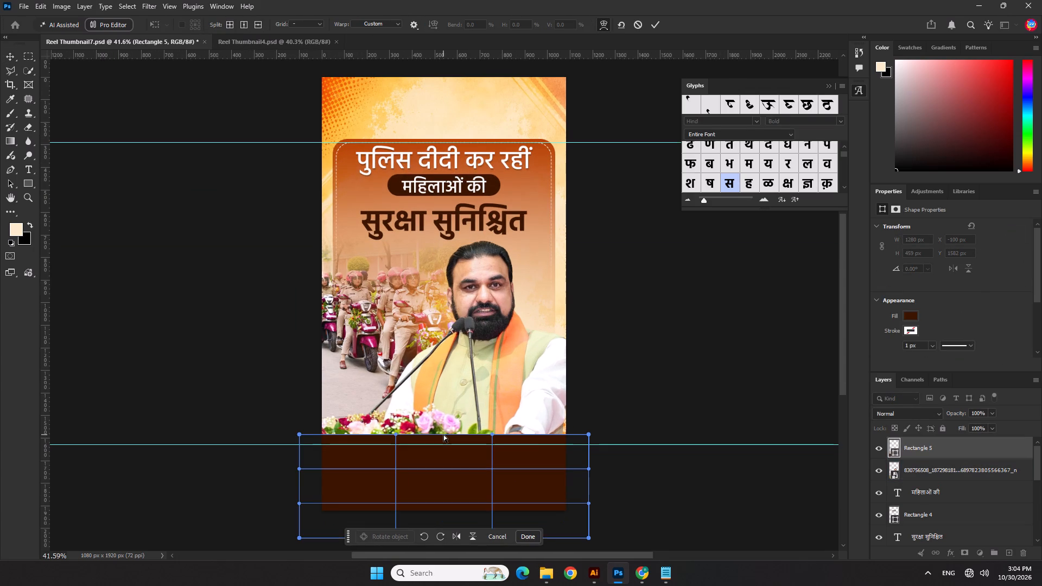
{"action": "left_click_drag", "start_coordinate": [443, 435], "coordinate": [442, 470]}
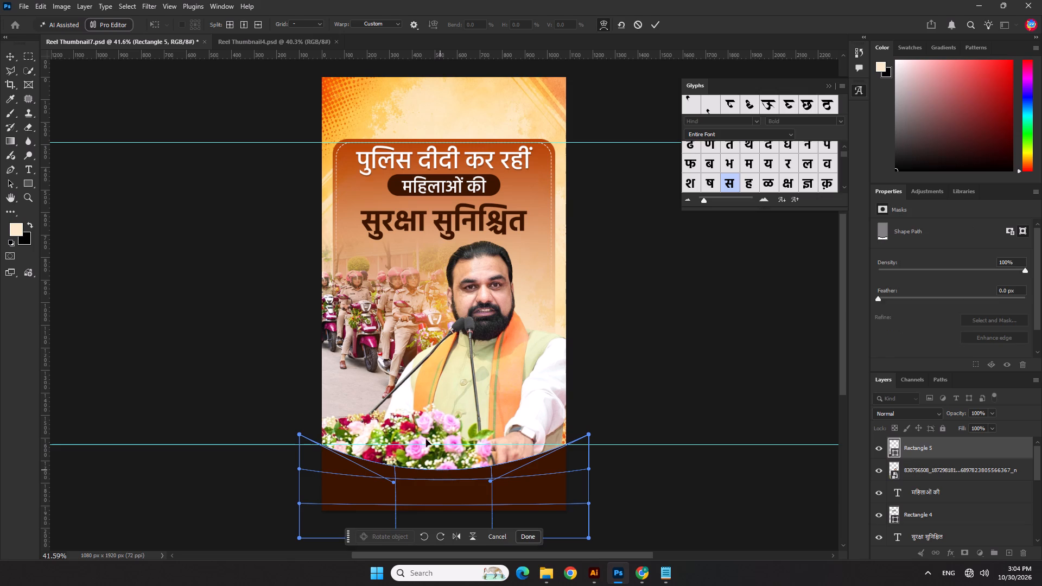
{"action": "left_click", "coordinate": [10, 54]}
{"action": "left_click", "coordinate": [199, 372]}
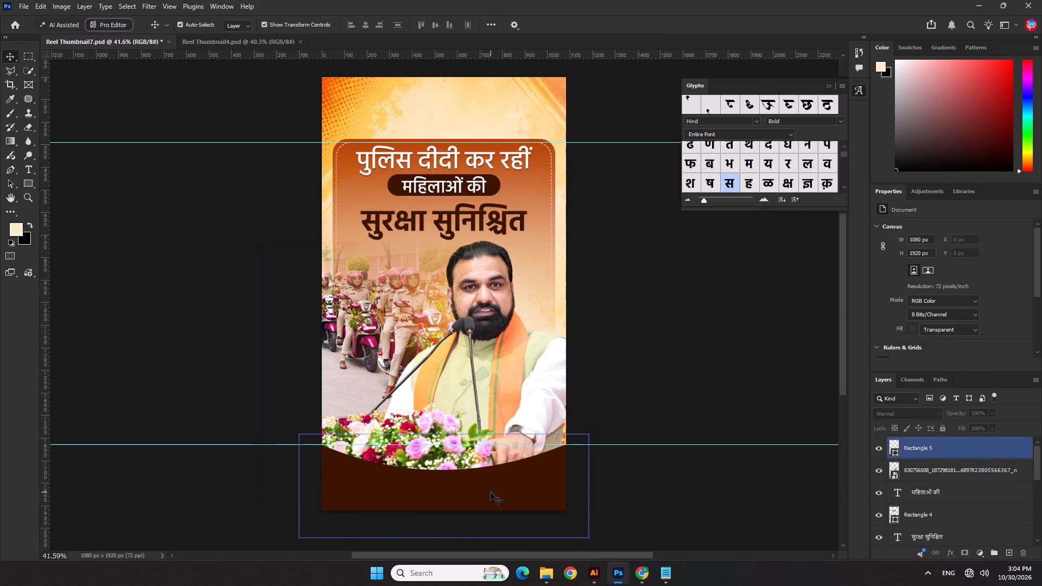
{"action": "left_click", "coordinate": [491, 492]}
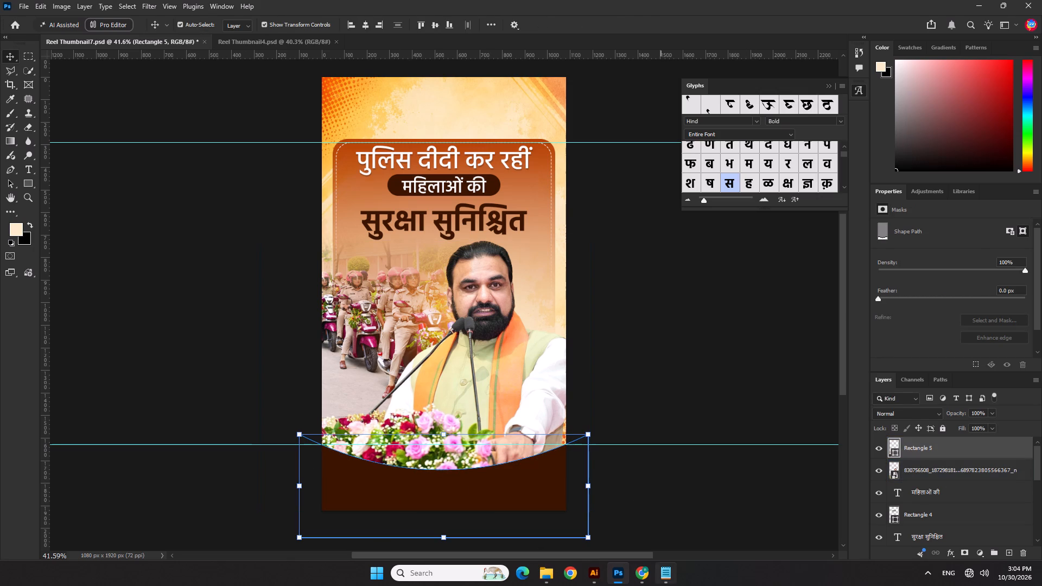
{"action": "left_click", "coordinate": [525, 533]}
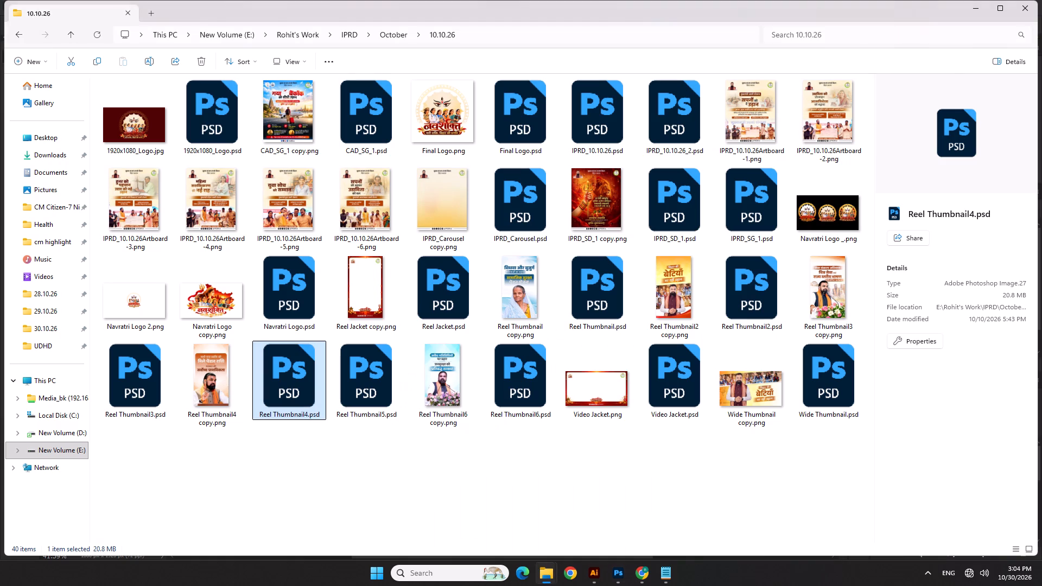
{"action": "left_click", "coordinate": [39, 146]}
{"action": "left_click", "coordinate": [41, 155]}
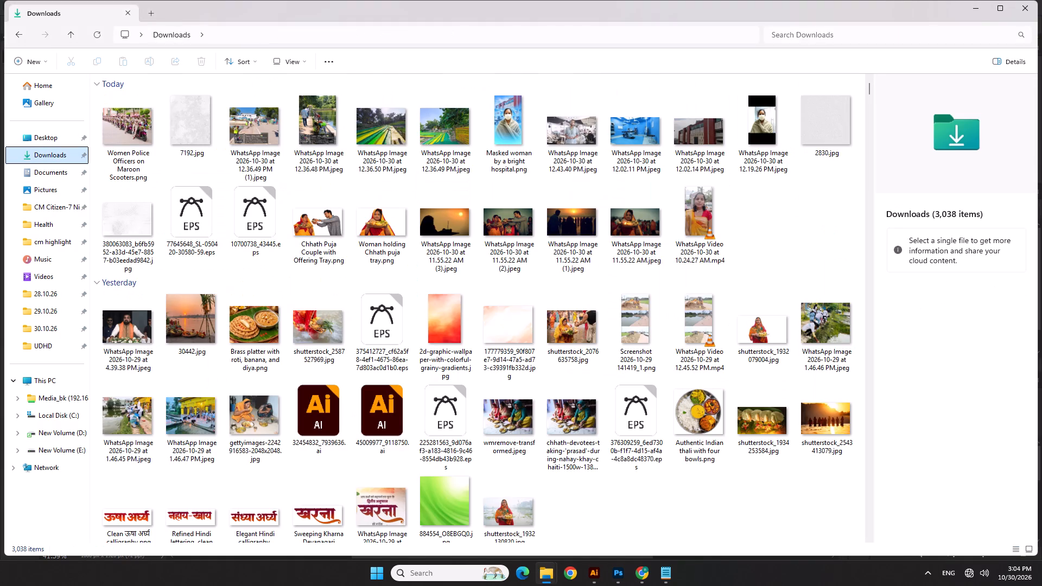
{"action": "double_click", "coordinate": [134, 212]}
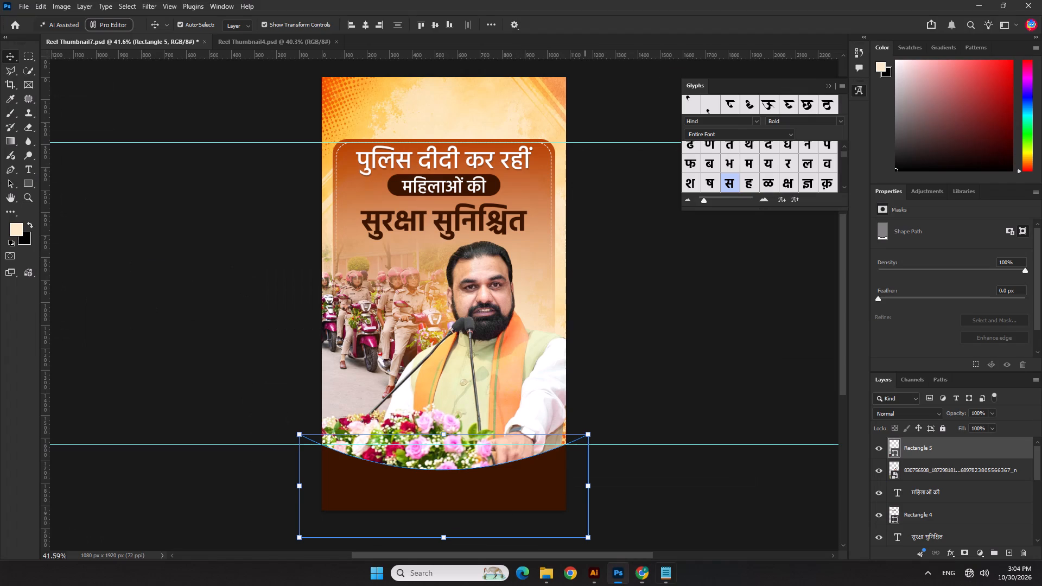
Duplicate the curved dark brown Rectangle 5 layer.
{"action": "left_click_drag", "start_coordinate": [1014, 447], "coordinate": [1008, 555]}
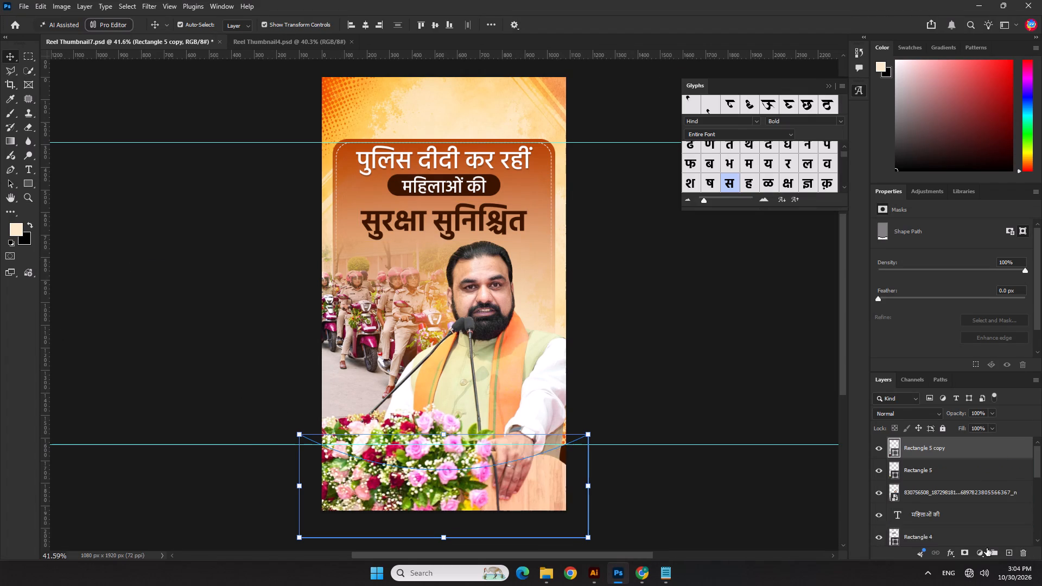
Change the fill of the original Rectangle 5 beneath its copy to white (ffffff).
{"action": "double_click", "coordinate": [893, 476]}
{"action": "left_click_drag", "start_coordinate": [748, 412], "coordinate": [647, 298]}
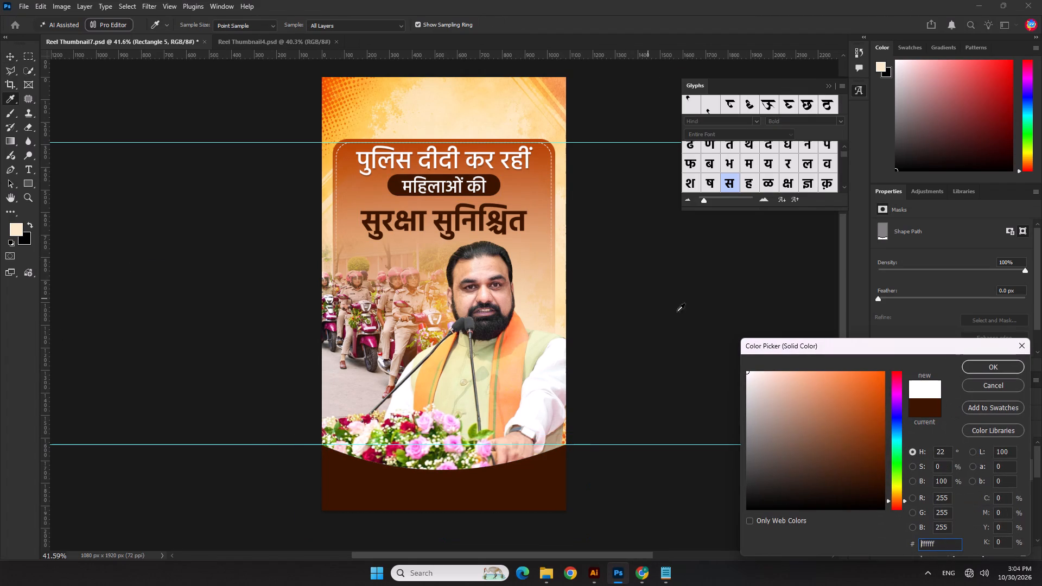
{"action": "left_click", "coordinate": [1014, 373]}
Nudge the white Rectangle 5 slightly upward to form a thin white rim along the brown band's curve.
{"action": "key", "text": "shift+Up"}
{"action": "key", "text": "shift+Up"}
{"action": "key", "text": "shift+Down"}
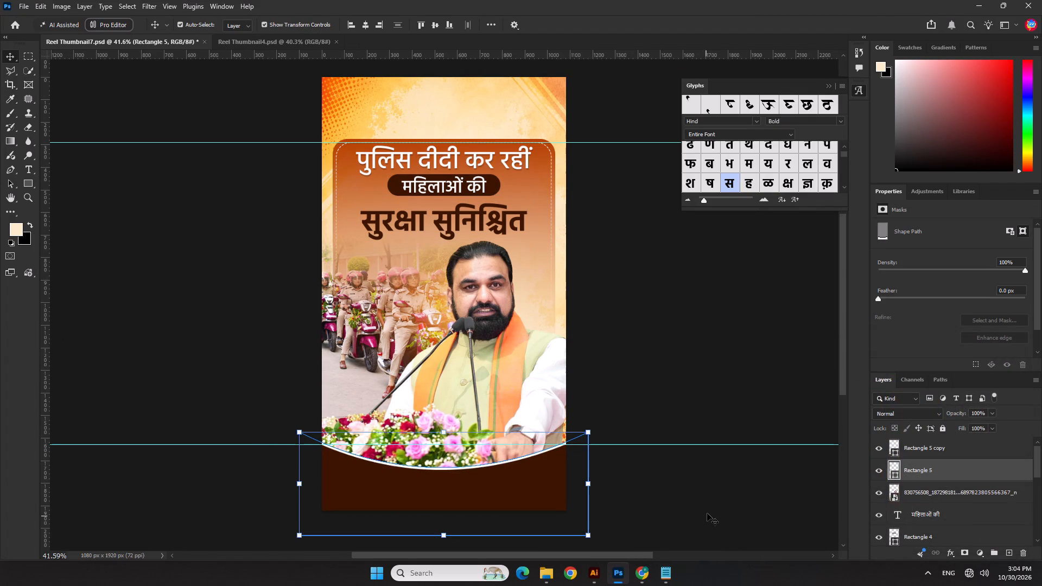
{"action": "key", "text": "Up"}
{"action": "key", "text": "Up"}
{"action": "key", "text": "Down"}
{"action": "left_click", "coordinate": [713, 506]}
Place the halftone dot-pattern JPG from File Explorer above Rectangle 5 copy and clip it to that layer.
{"action": "left_click", "coordinate": [562, 483]}
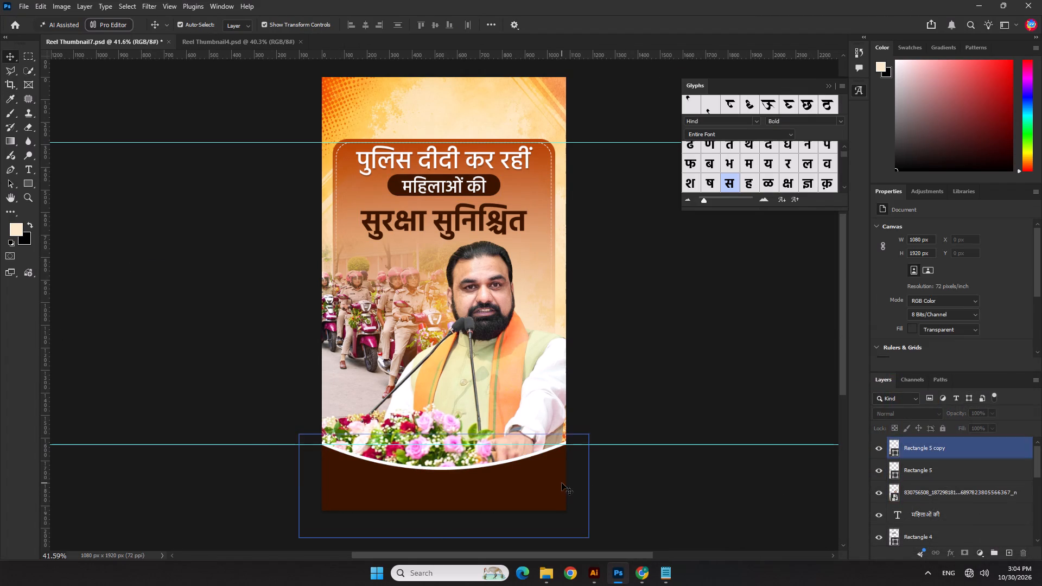
{"action": "key", "text": "alt+Tab"}
{"action": "key", "text": "alt+Tab"}
{"action": "left_click_drag", "start_coordinate": [105, 224], "coordinate": [448, 495]}
{"action": "key", "text": "alt+Tab"}
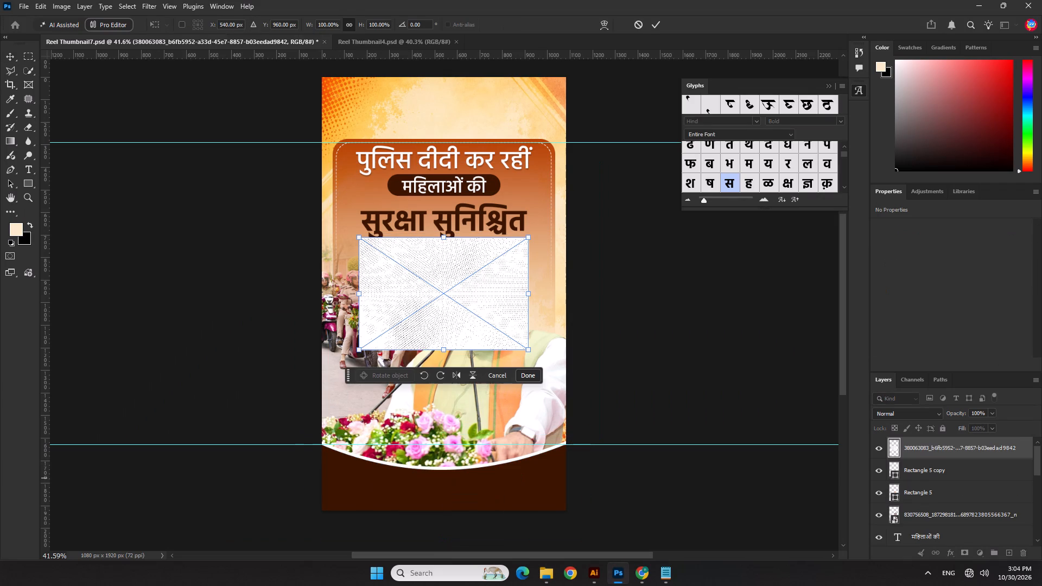
{"action": "left_click", "coordinate": [954, 460], "text": "alt"}
Enlarge the halftone pattern to about 1413 x 942 px and move it down over the brown bottom band.
{"action": "left_click_drag", "start_coordinate": [450, 352], "coordinate": [450, 353]}
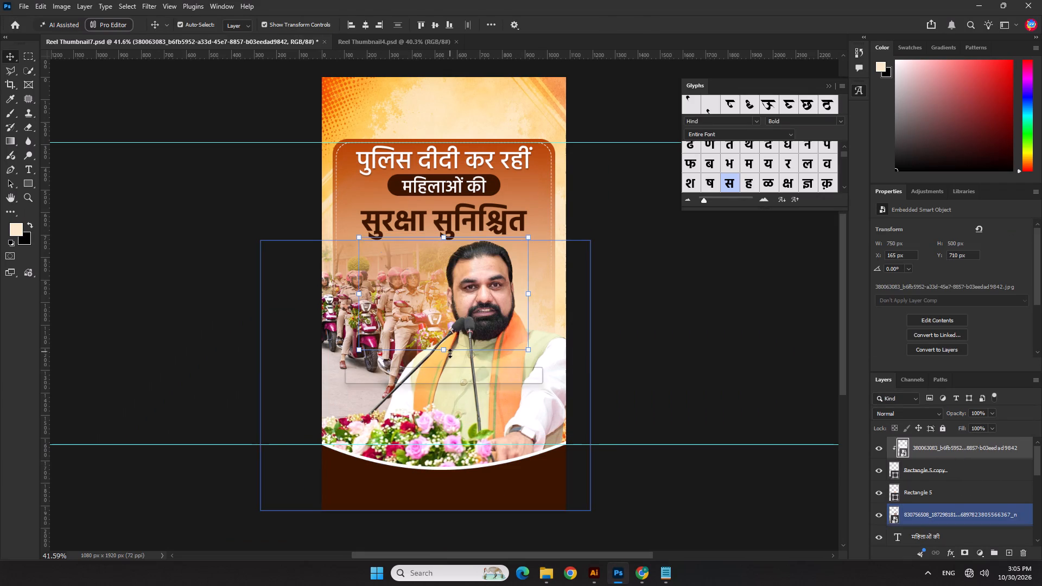
{"action": "left_click_drag", "start_coordinate": [450, 353], "coordinate": [463, 451]}
{"action": "left_click_drag", "start_coordinate": [490, 375], "coordinate": [491, 454]}
{"action": "key", "text": "Return"}
Set the halftone pattern layer's blend mode to Divide.
{"action": "left_click", "coordinate": [899, 419]}
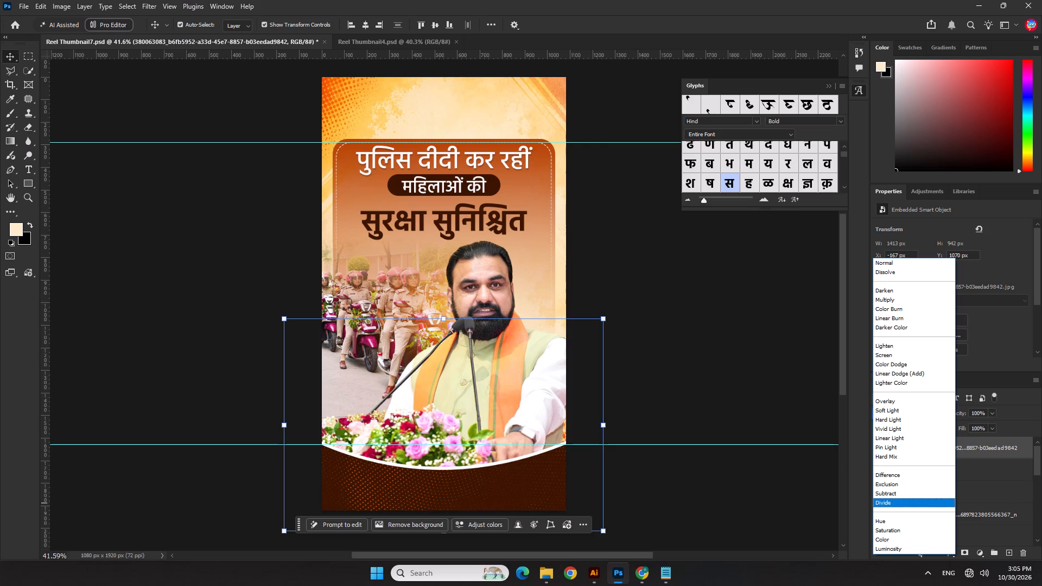
{"action": "left_click", "coordinate": [900, 501]}
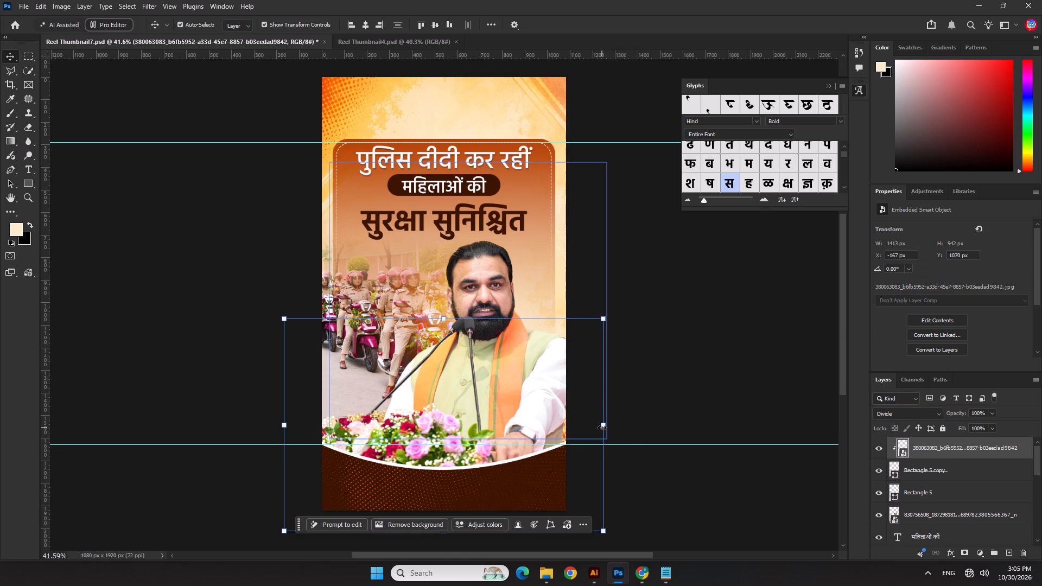
Scale the halftone pattern to about 208% and reposition its dots across the curved brown bottom band.
{"action": "left_click_drag", "start_coordinate": [602, 428], "coordinate": [636, 428]}
{"action": "left_click_drag", "start_coordinate": [539, 483], "coordinate": [526, 524]}
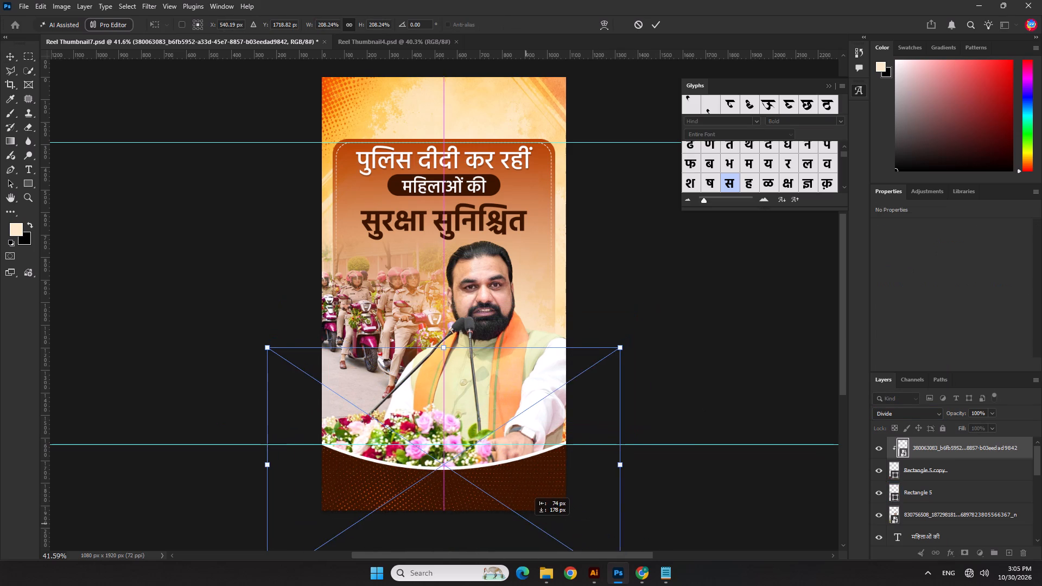
{"action": "left_click_drag", "start_coordinate": [526, 524], "coordinate": [523, 517]}
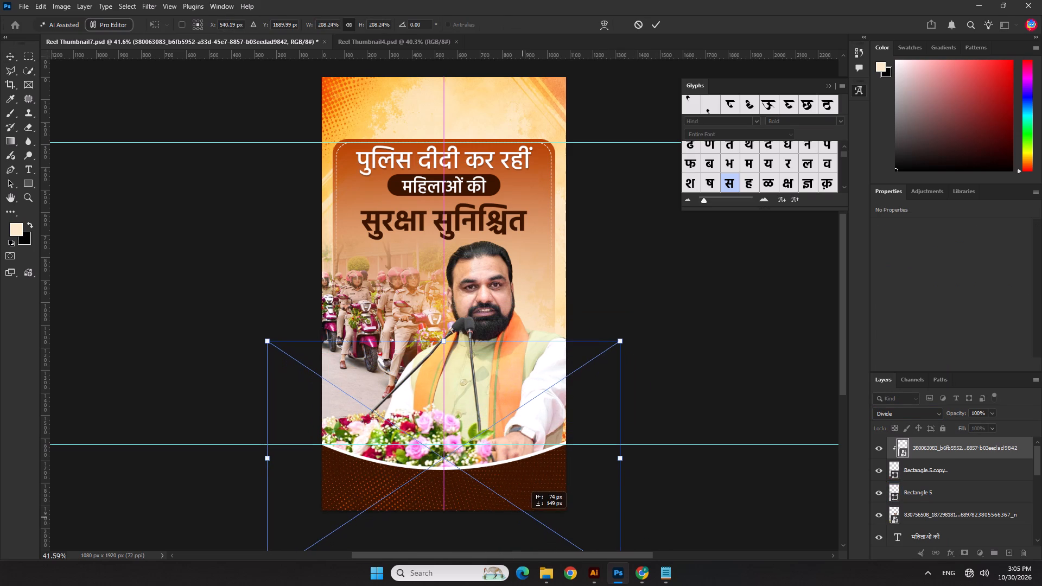
{"action": "left_click_drag", "start_coordinate": [523, 517], "coordinate": [575, 486]}
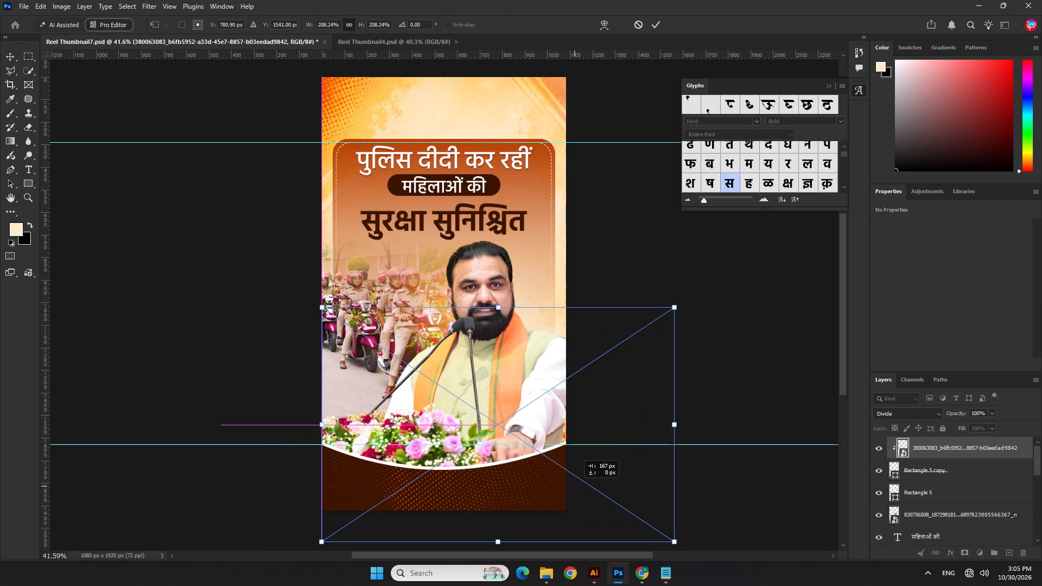
{"action": "left_click_drag", "start_coordinate": [575, 486], "coordinate": [564, 484]}
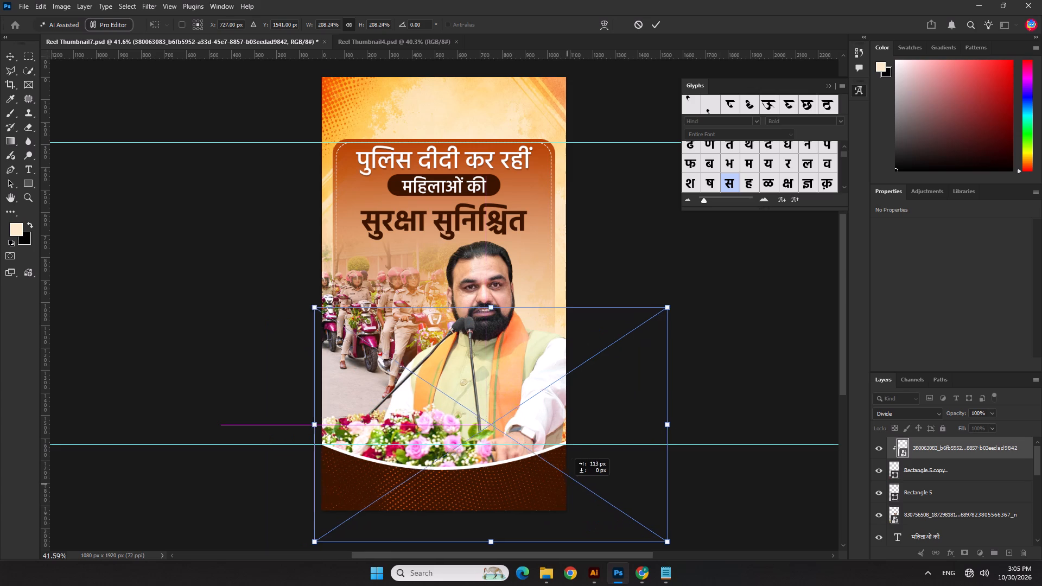
{"action": "left_click_drag", "start_coordinate": [564, 484], "coordinate": [455, 483]}
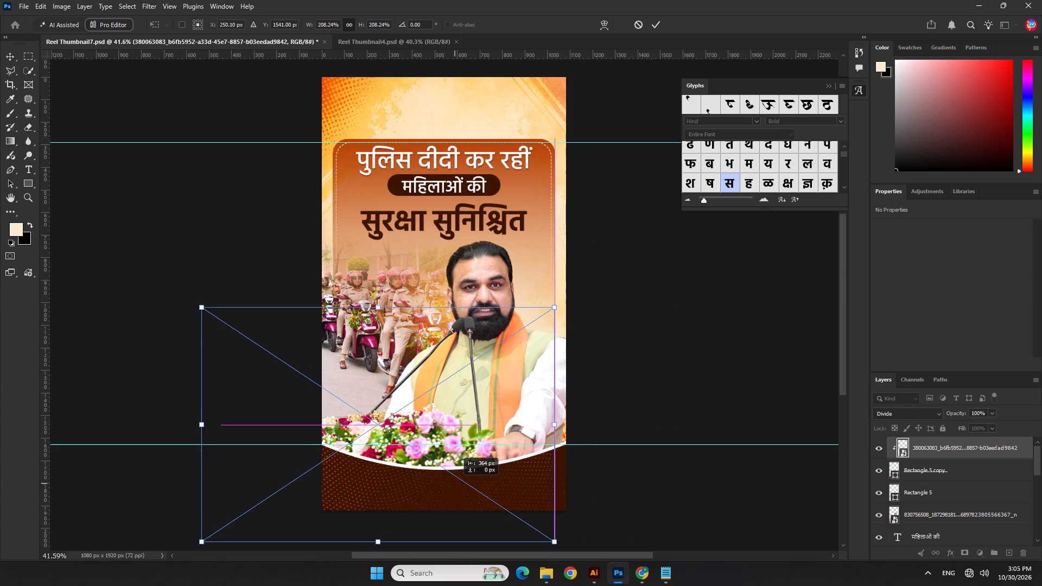
{"action": "left_click_drag", "start_coordinate": [455, 483], "coordinate": [485, 540]}
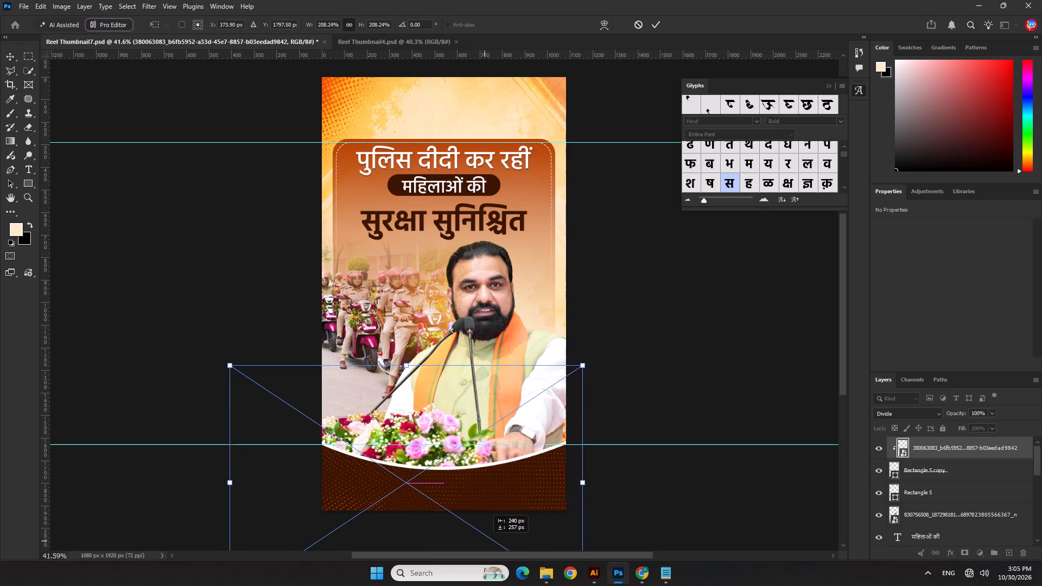
{"action": "left_click_drag", "start_coordinate": [485, 540], "coordinate": [485, 532]}
{"action": "key", "text": "Return"}
{"action": "left_click", "coordinate": [697, 354]}
Move the महिलाओं की text and its rounded pill down together, placing the pill at Y 443 px.
{"action": "scroll", "coordinate": [587, 374], "scroll_direction": "down", "scroll_amount": 5}
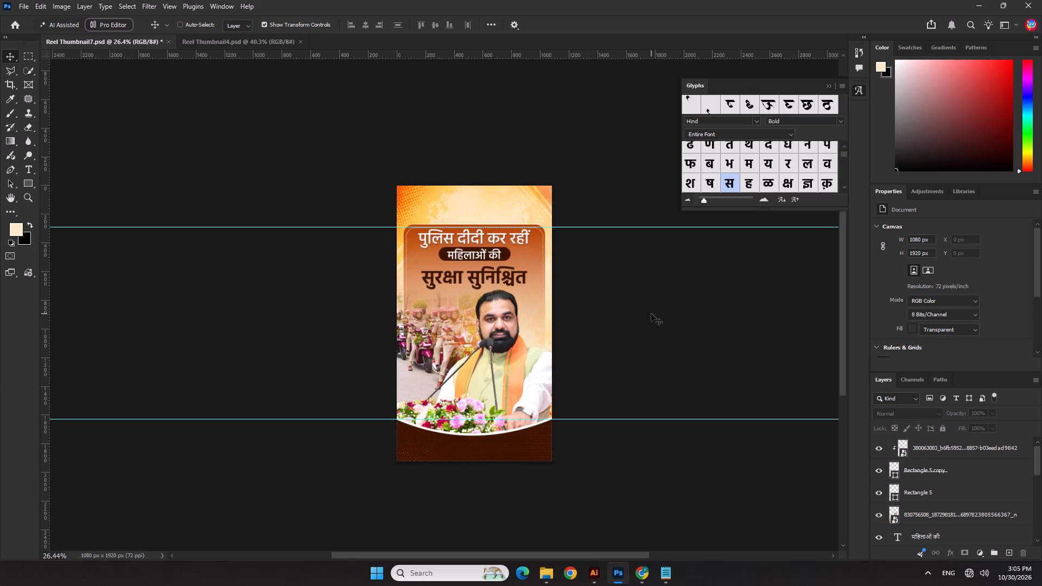
{"action": "scroll", "coordinate": [643, 319], "scroll_direction": "up", "scroll_amount": 7}
{"action": "left_click", "coordinate": [527, 238]}
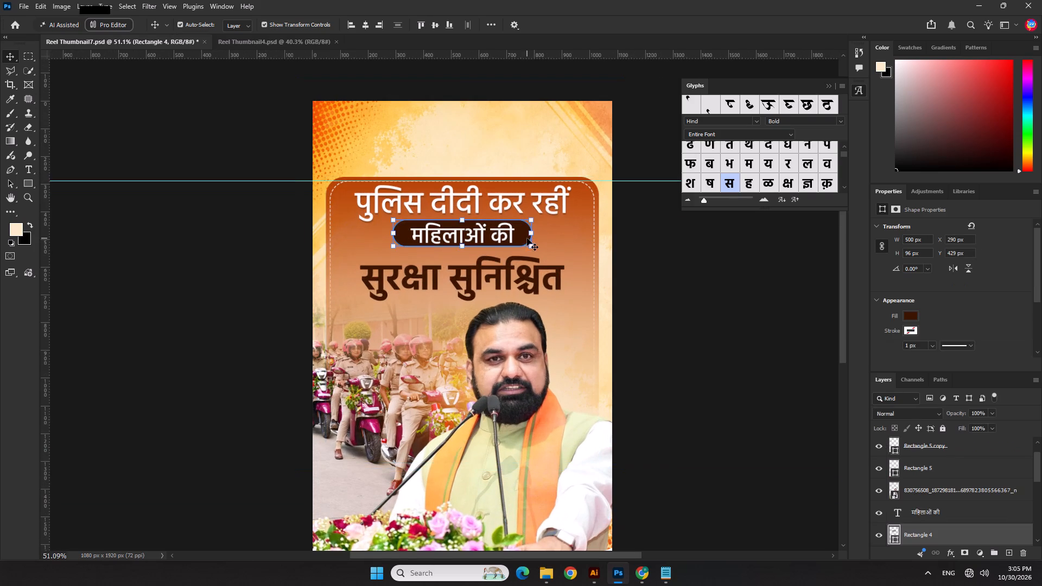
{"action": "left_click", "coordinate": [503, 237], "text": "shift"}
{"action": "key", "text": "shift+Down"}
{"action": "key", "text": "shift+Down"}
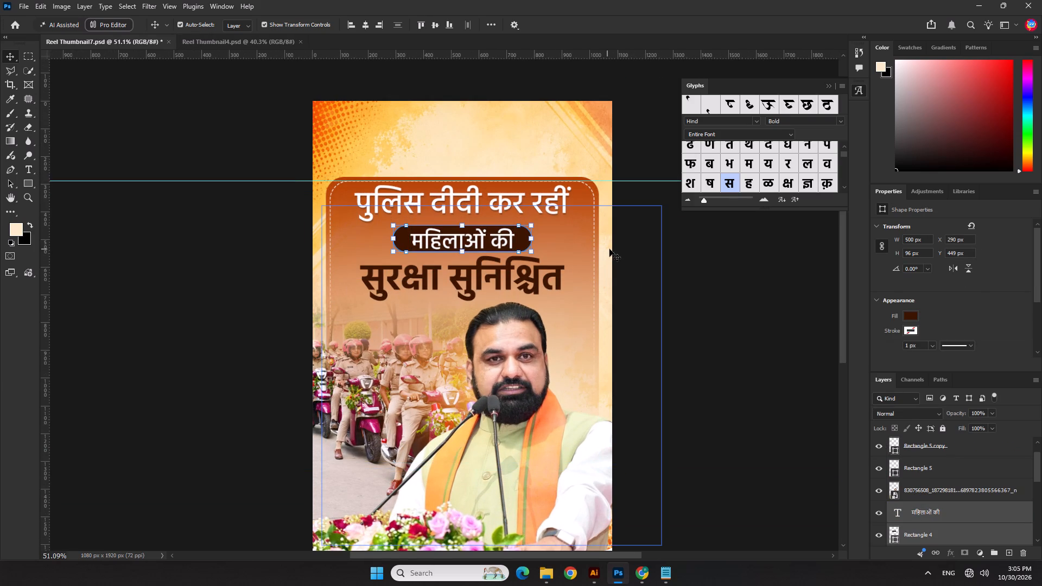
{"action": "key", "text": "Up"}
{"action": "key", "text": "Up"}
{"action": "key", "text": "Up"}
{"action": "left_click", "coordinate": [774, 334]}
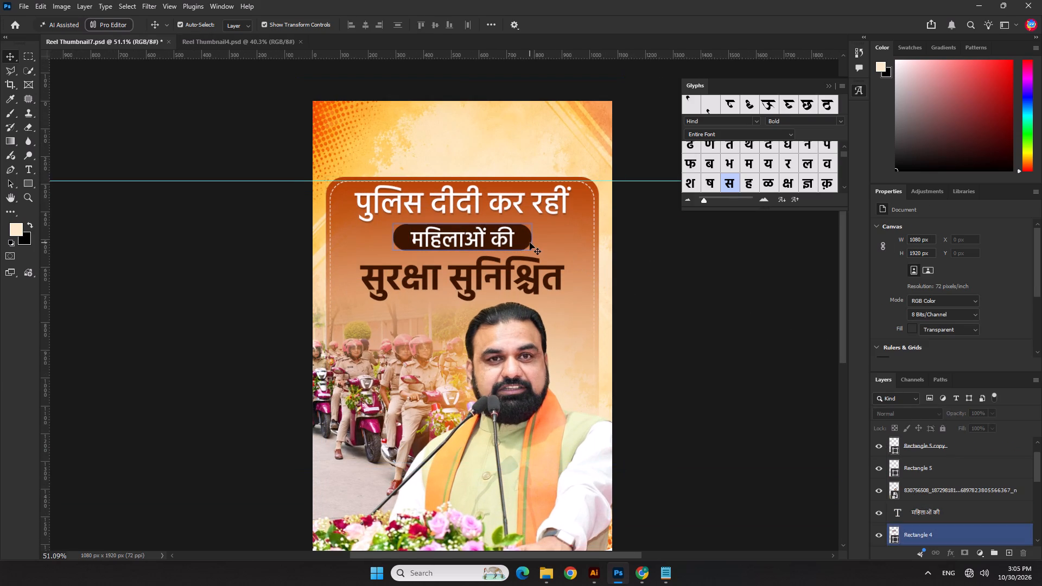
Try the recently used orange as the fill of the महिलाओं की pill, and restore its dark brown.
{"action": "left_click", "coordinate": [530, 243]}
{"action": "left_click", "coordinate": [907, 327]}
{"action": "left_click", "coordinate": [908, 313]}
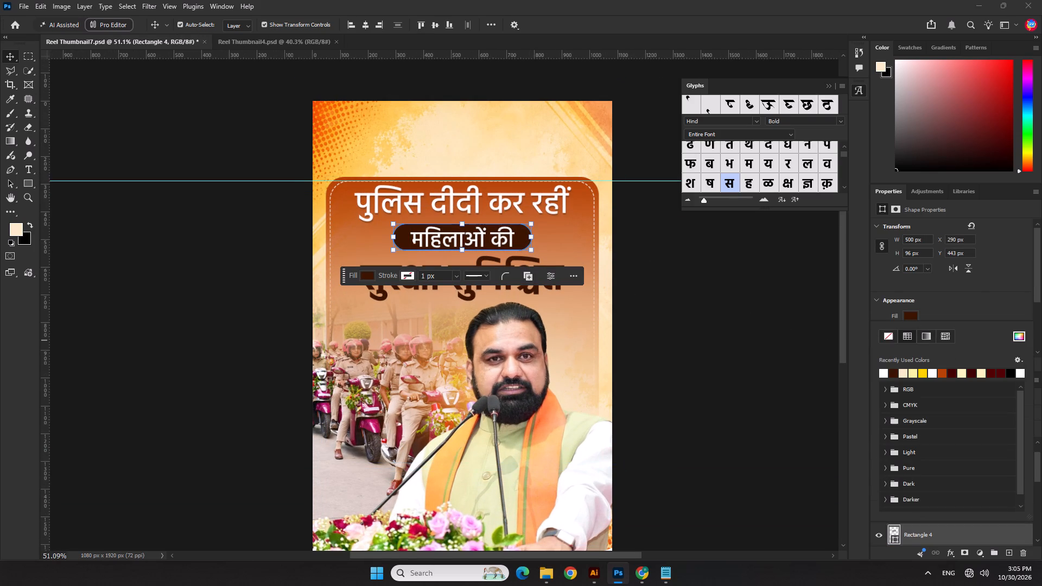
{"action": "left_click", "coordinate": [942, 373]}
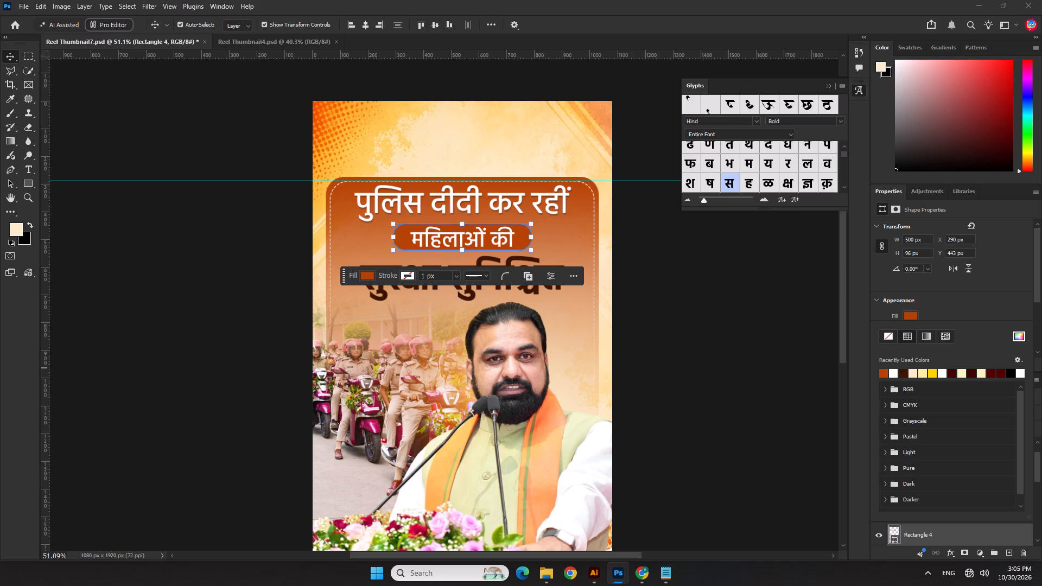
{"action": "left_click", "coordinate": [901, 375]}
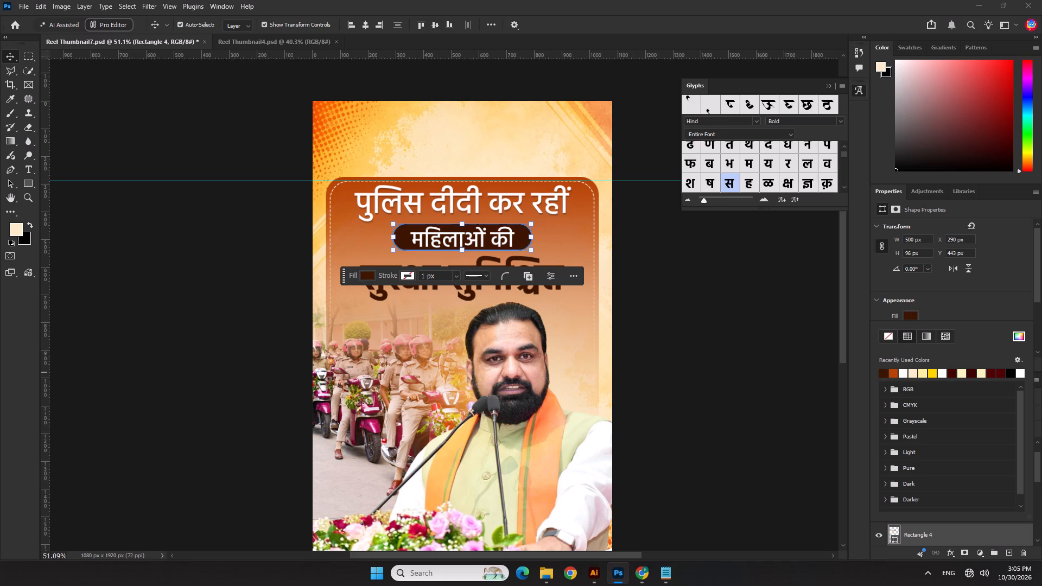
Set the fill of the महिलाओं की pill to the lighter brown 7c2f03.
{"action": "left_click", "coordinate": [914, 314]}
{"action": "left_click", "coordinate": [911, 317]}
{"action": "left_click", "coordinate": [1013, 341]}
{"action": "left_click", "coordinate": [1016, 338]}
{"action": "left_click", "coordinate": [881, 442]}
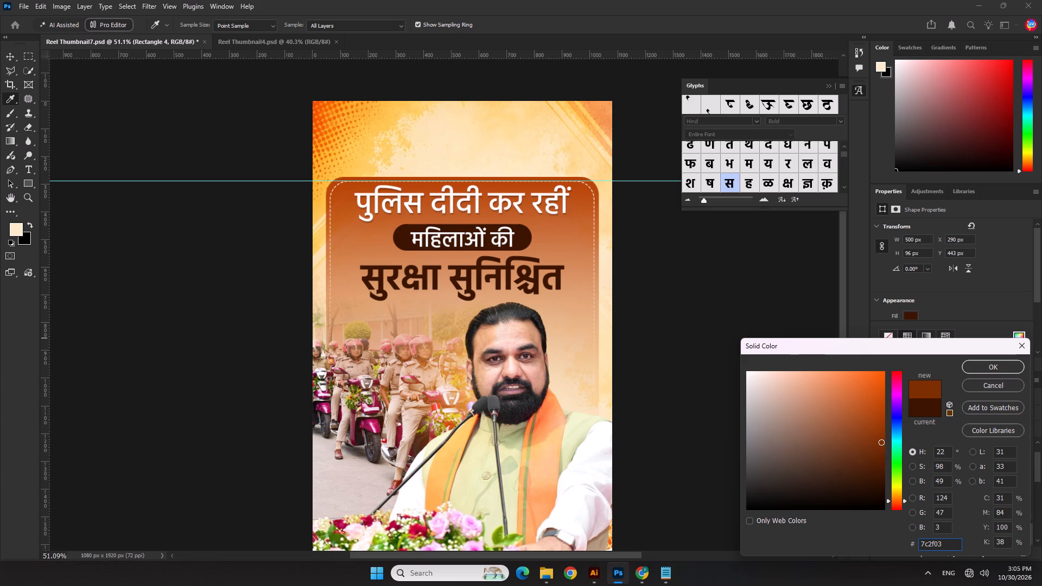
{"action": "left_click", "coordinate": [988, 370]}
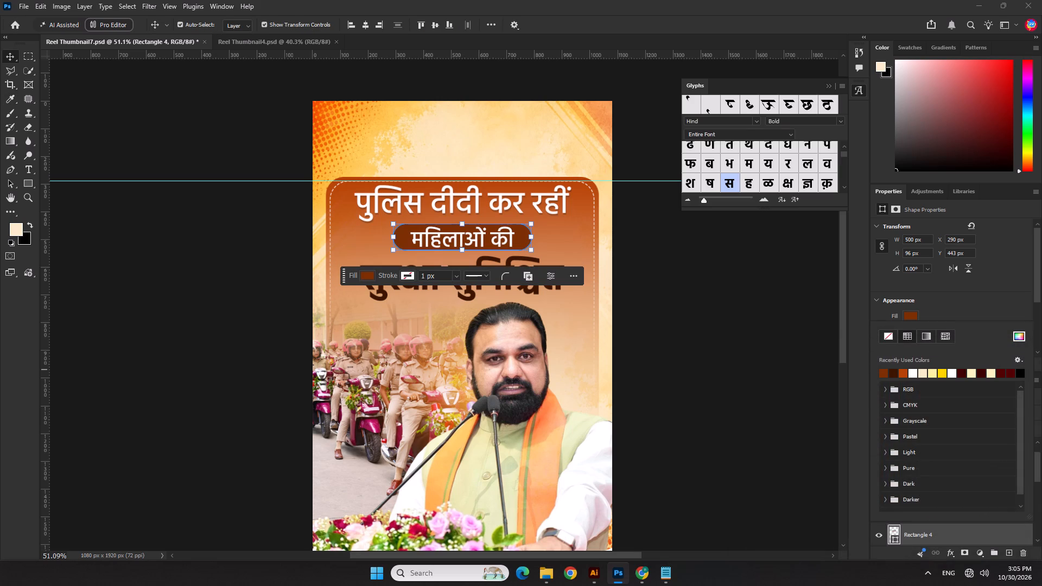
{"action": "left_click", "coordinate": [915, 313]}
{"action": "left_click", "coordinate": [644, 326]}
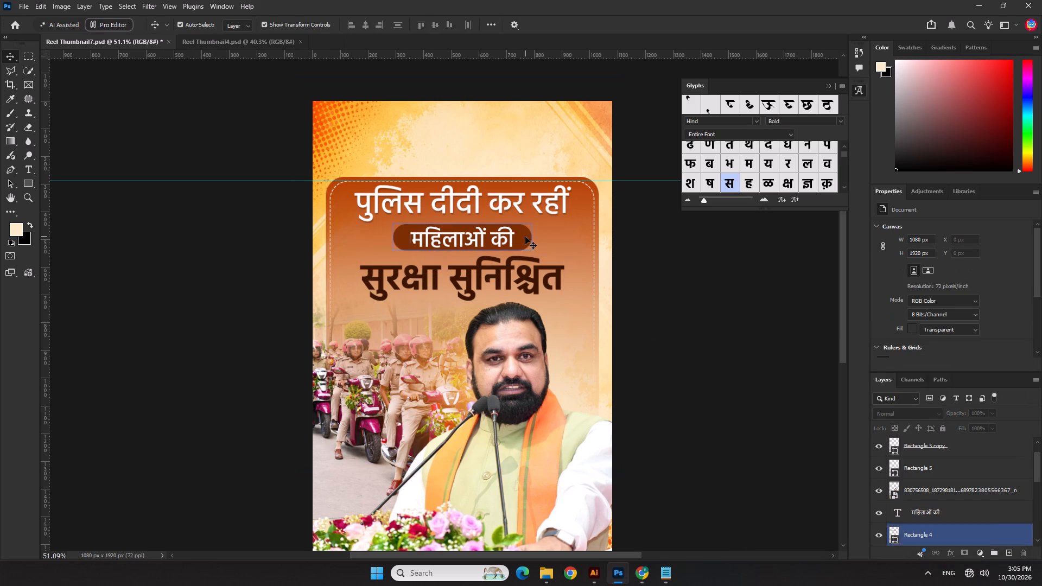
Copy the pill's fill colour 7c2f03 and apply it to the सुरक्षा सुनिश्चित headline text.
{"action": "left_click", "coordinate": [525, 237]}
{"action": "left_click", "coordinate": [912, 316]}
{"action": "left_click", "coordinate": [1019, 337]}
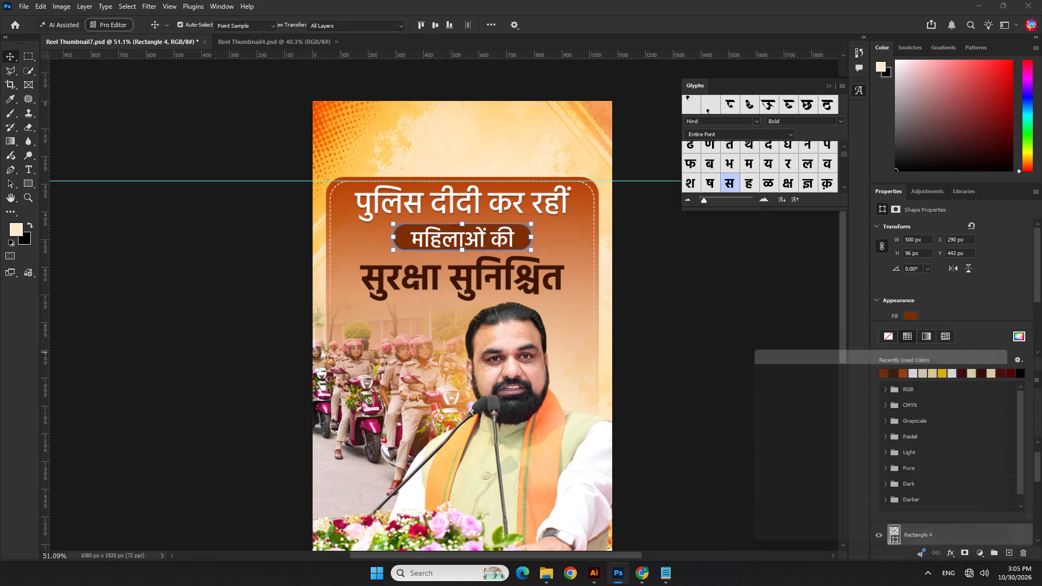
{"action": "key", "text": "ctrl+c"}
{"action": "left_click", "coordinate": [997, 376]}
{"action": "left_click", "coordinate": [995, 370]}
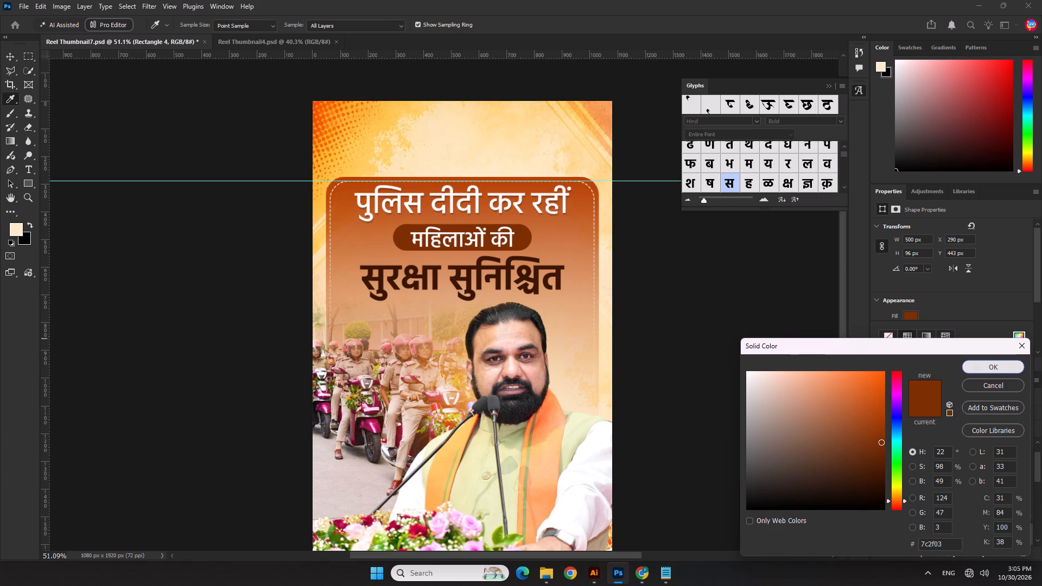
{"action": "left_click", "coordinate": [800, 406]}
{"action": "left_click", "coordinate": [543, 283]}
{"action": "left_click", "coordinate": [970, 311]}
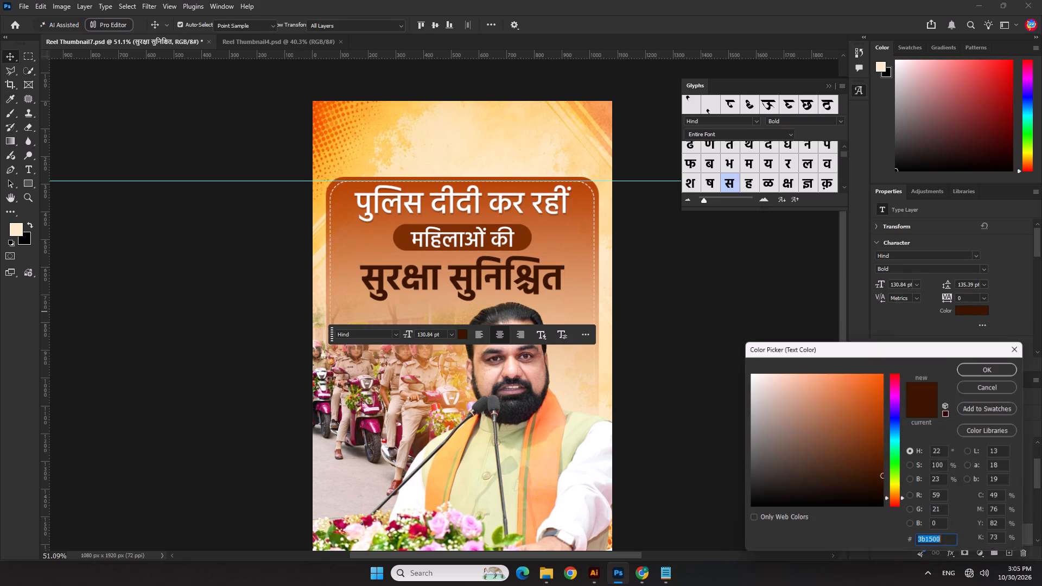
{"action": "key", "text": "ctrl+v"}
{"action": "left_click", "coordinate": [979, 362]}
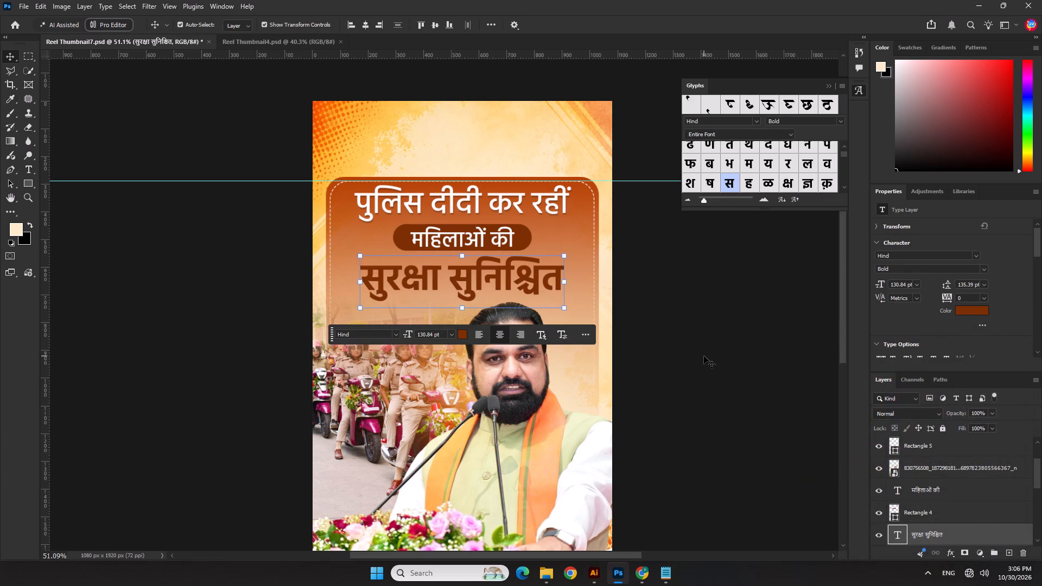
{"action": "left_click", "coordinate": [704, 356]}
Add a new empty layer directly above the orange gradient-masked Rectangle 3.
{"action": "left_click", "coordinate": [581, 238]}
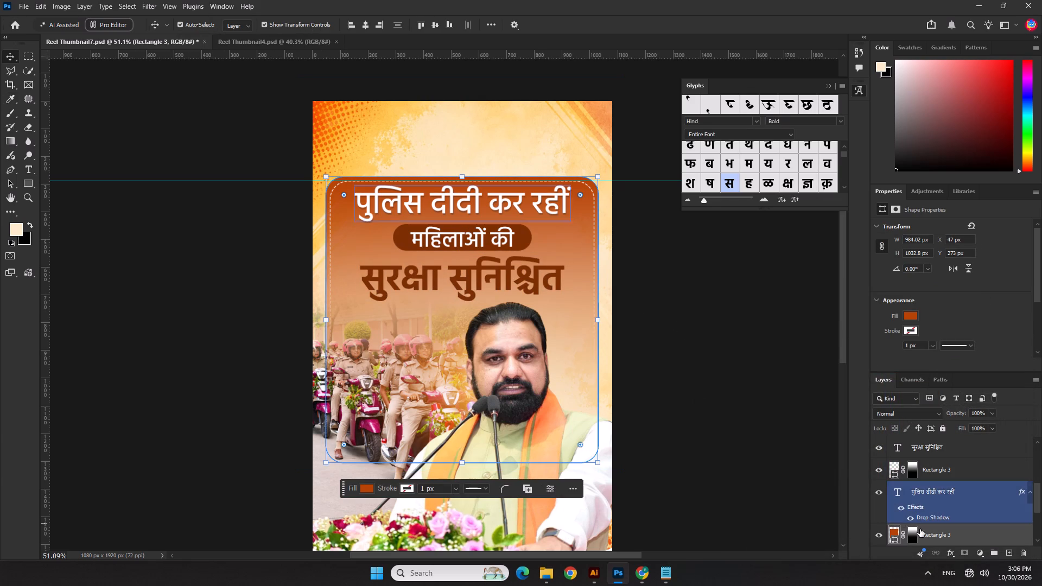
{"action": "scroll", "coordinate": [989, 549], "scroll_direction": "down", "scroll_amount": 3}
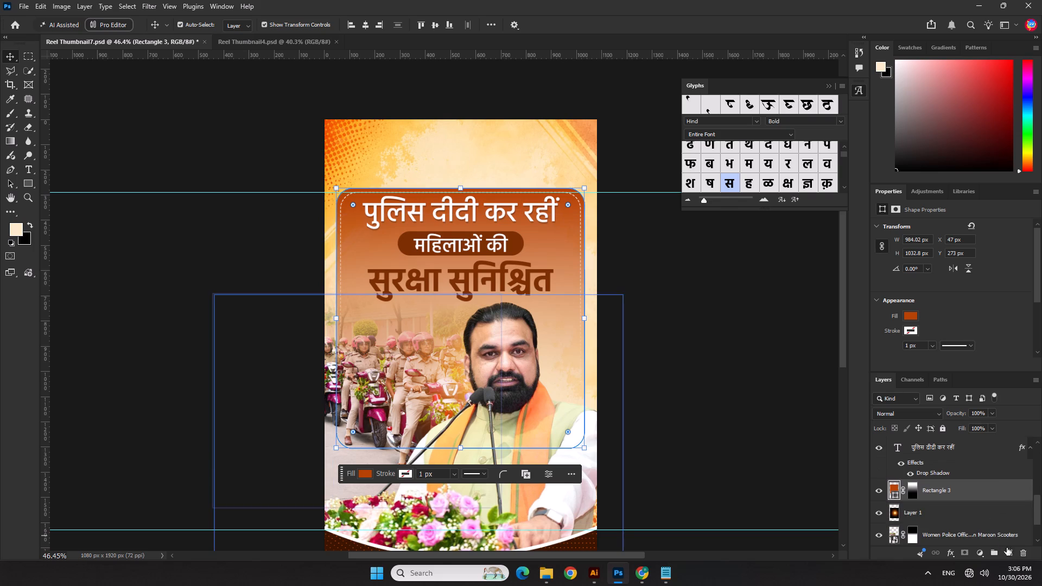
{"action": "left_click", "coordinate": [1011, 550]}
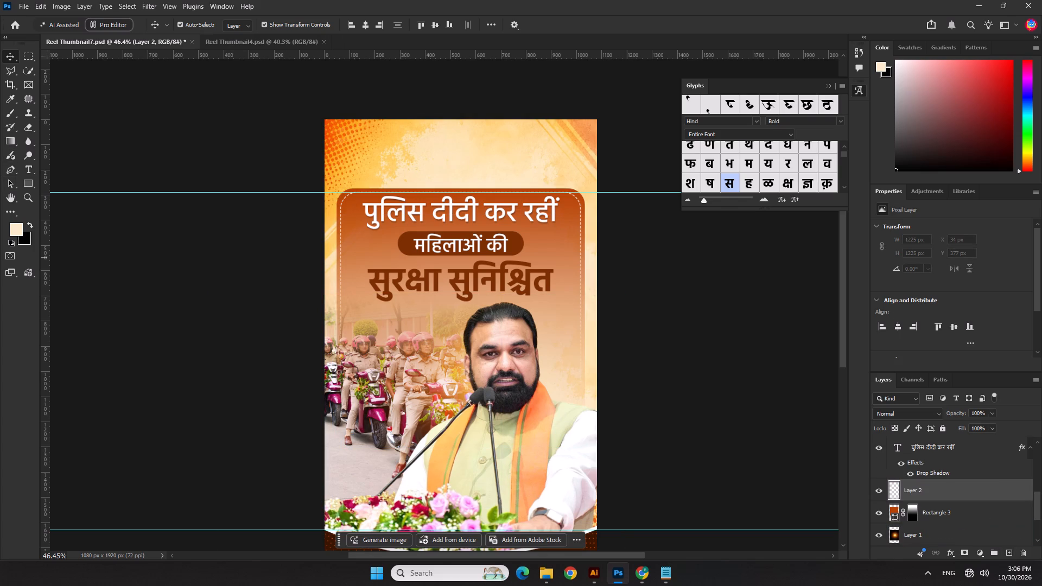
Paint a soft white glow on the new layer behind सुरक्षा सुनिश्चित, using 500 px and 700 px brush dabs.
{"action": "left_click", "coordinate": [13, 244]}
{"action": "key", "text": "x"}
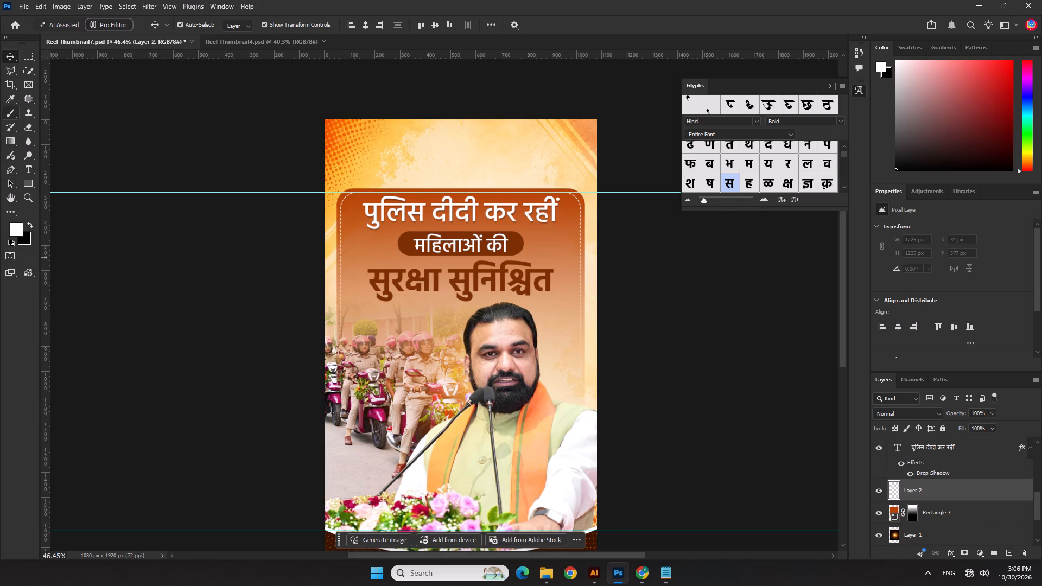
{"action": "left_click", "coordinate": [8, 117]}
{"action": "scroll", "coordinate": [467, 289], "scroll_direction": "up", "scroll_amount": 4}
{"action": "key", "text": "bracketleft"}
{"action": "key", "text": "bracketleft"}
{"action": "key", "text": "bracketleft"}
{"action": "key", "text": "bracketleft"}
{"action": "left_click", "coordinate": [431, 278]}
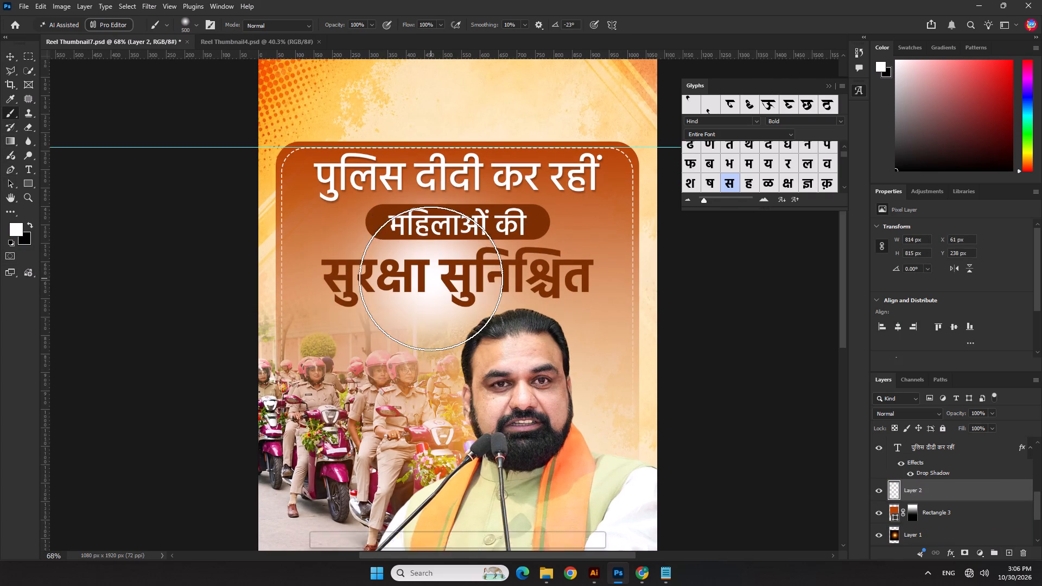
{"action": "key", "text": "bracketright"}
{"action": "key", "text": "bracketright"}
{"action": "left_click", "coordinate": [483, 303]}
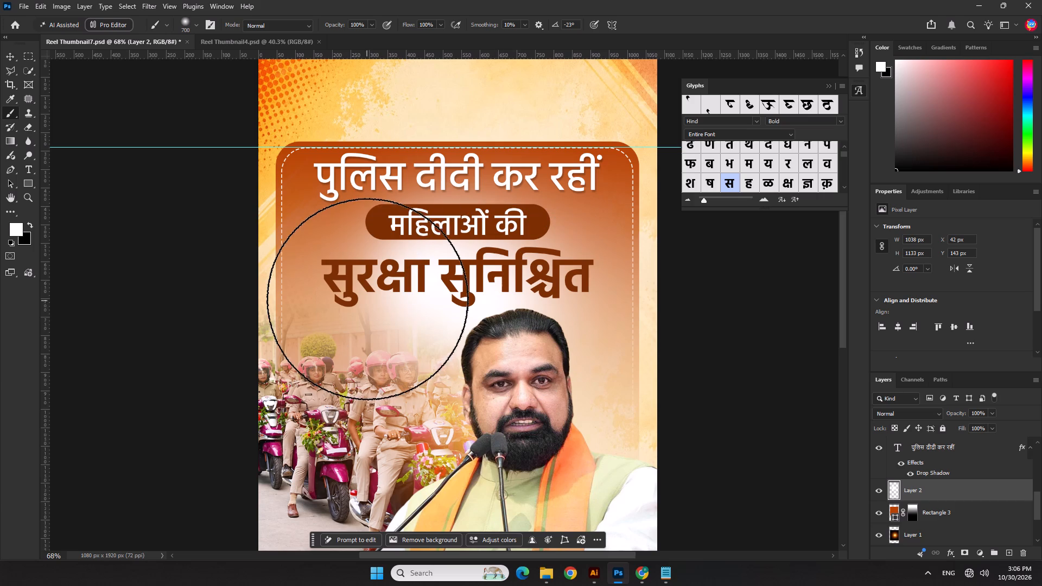
{"action": "left_click", "coordinate": [369, 297]}
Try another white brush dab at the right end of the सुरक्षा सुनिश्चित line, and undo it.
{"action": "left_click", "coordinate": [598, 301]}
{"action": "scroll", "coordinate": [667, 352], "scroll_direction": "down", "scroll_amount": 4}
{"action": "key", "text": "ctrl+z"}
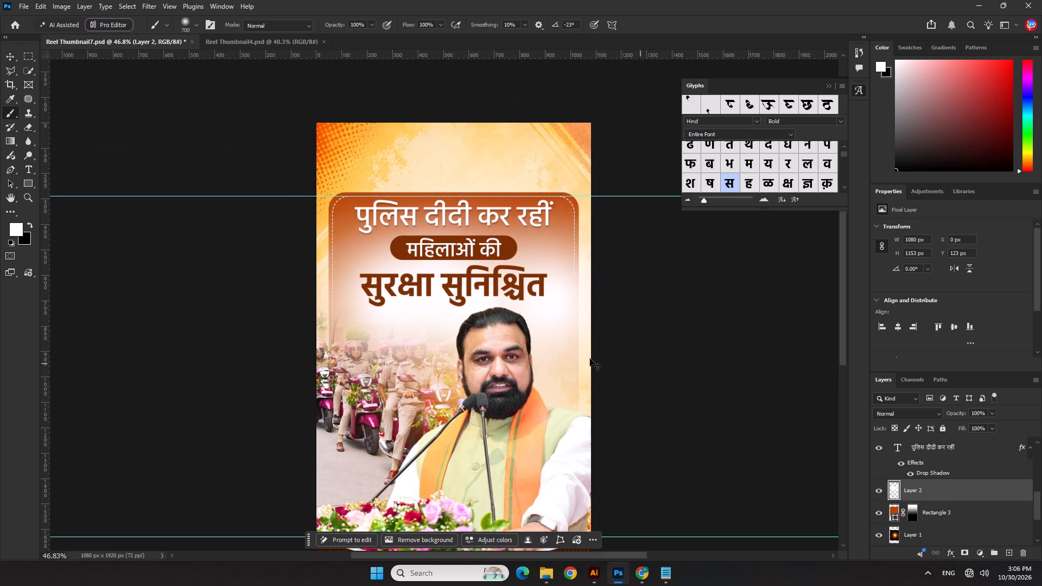
Undo the white glow dabs painted on Layer 2 behind the headline.
{"action": "key", "text": "ctrl+z"}
{"action": "key", "text": "ctrl+z"}
{"action": "key", "text": "ctrl+z"}
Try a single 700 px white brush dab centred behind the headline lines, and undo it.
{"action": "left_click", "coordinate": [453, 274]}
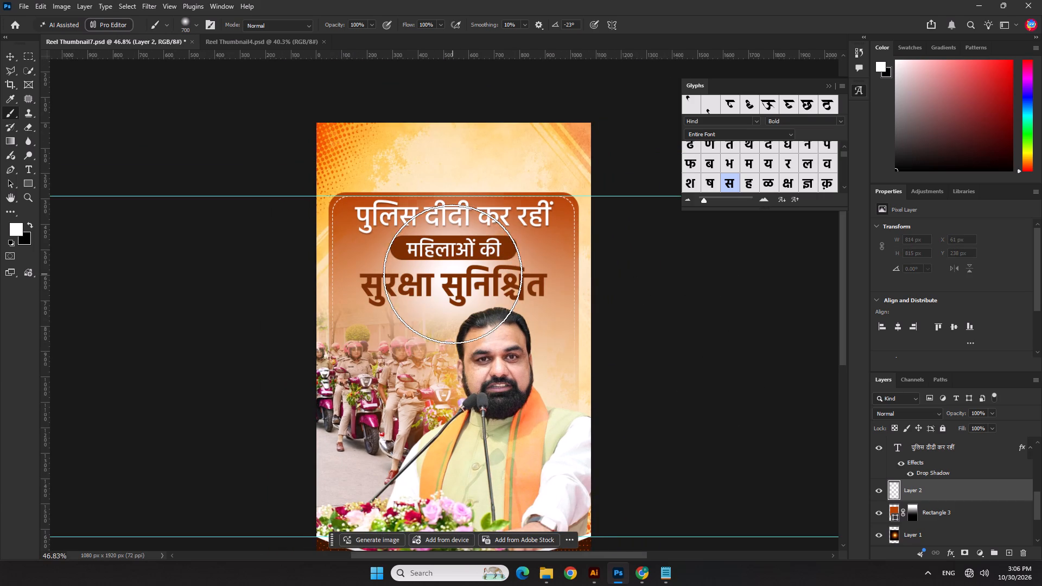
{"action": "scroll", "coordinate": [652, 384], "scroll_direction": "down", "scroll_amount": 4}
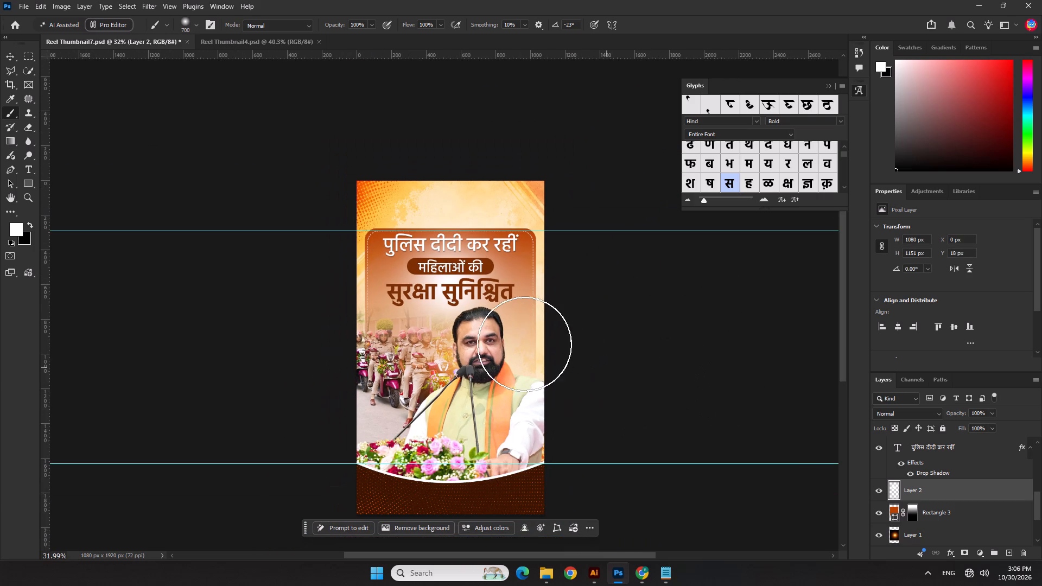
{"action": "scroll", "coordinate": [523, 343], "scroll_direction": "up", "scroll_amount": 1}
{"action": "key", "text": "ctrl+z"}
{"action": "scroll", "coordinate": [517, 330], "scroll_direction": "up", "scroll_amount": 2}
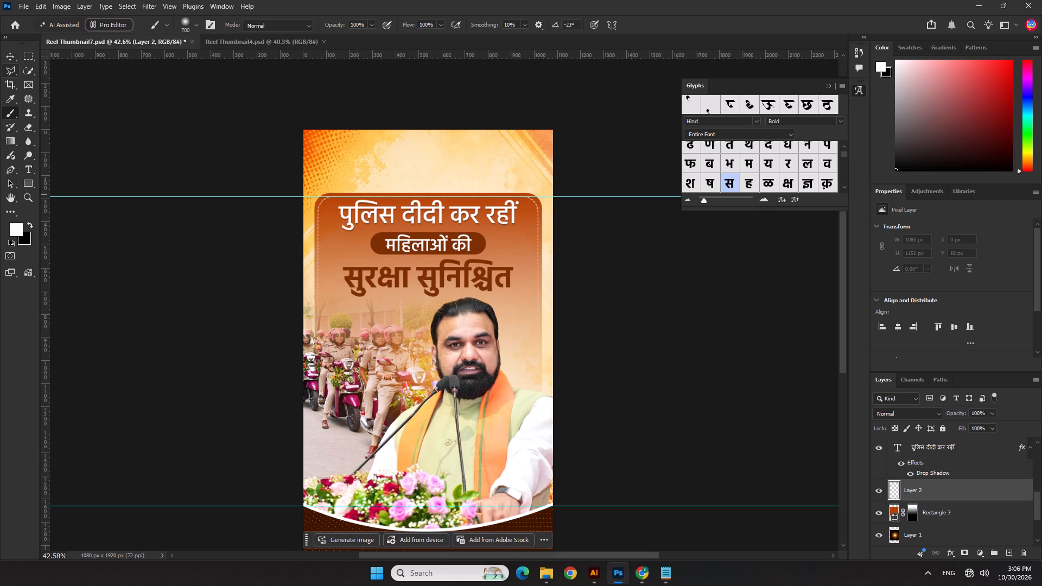
Narrow the orange headline panel and its dashed border together, making the panel about 883 px wide, and centre both horizontally on the canvas.
{"action": "left_click", "coordinate": [4, 56]}
{"action": "left_click", "coordinate": [107, 248]}
{"action": "left_click", "coordinate": [343, 235]}
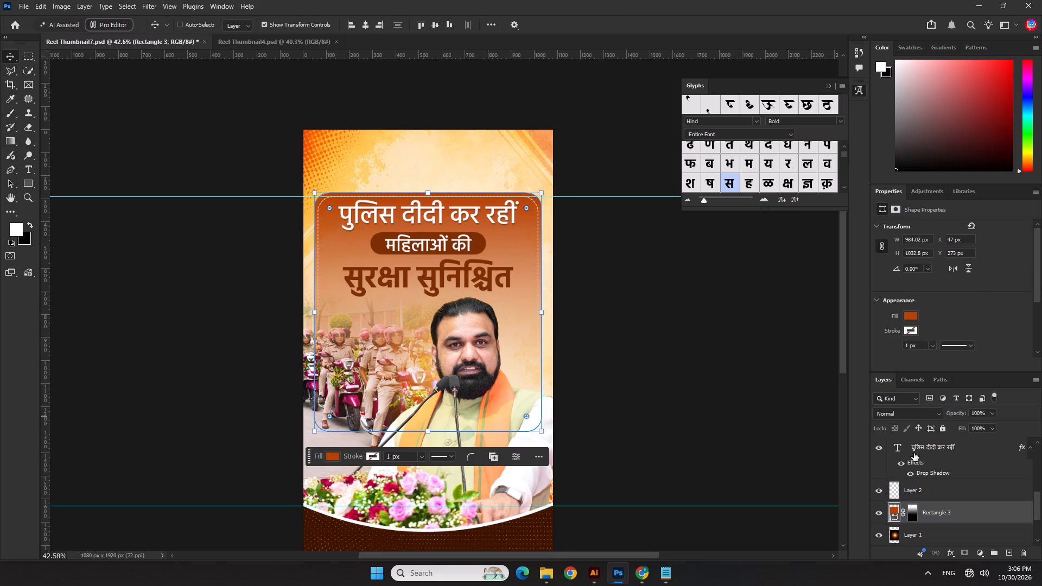
{"action": "left_click", "coordinate": [919, 484], "text": "ctrl"}
{"action": "scroll", "coordinate": [920, 496], "scroll_direction": "down", "scroll_amount": 1}
{"action": "scroll", "coordinate": [927, 510], "scroll_direction": "up", "scroll_amount": 1}
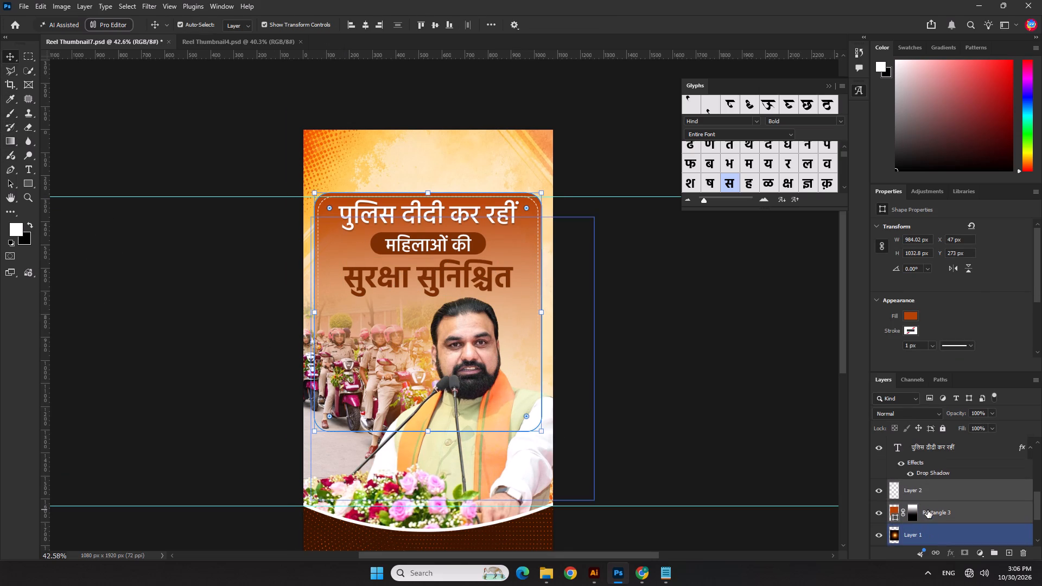
{"action": "scroll", "coordinate": [927, 492], "scroll_direction": "up", "scroll_amount": 2}
{"action": "left_click", "coordinate": [936, 464]}
{"action": "scroll", "coordinate": [939, 482], "scroll_direction": "down", "scroll_amount": 2}
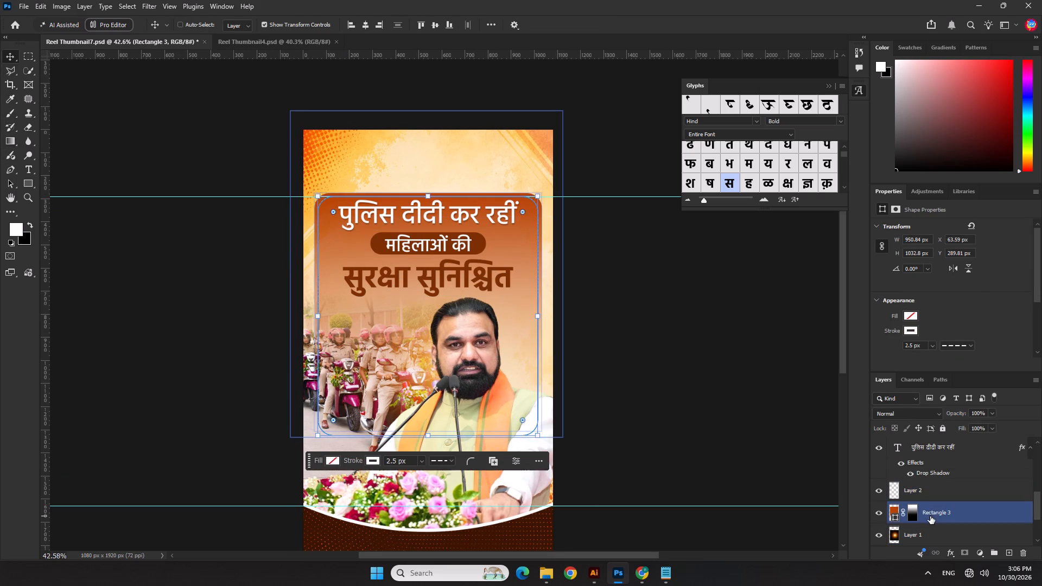
{"action": "left_click", "coordinate": [930, 516], "text": "ctrl"}
{"action": "left_click_drag", "start_coordinate": [542, 317], "coordinate": [520, 317]}
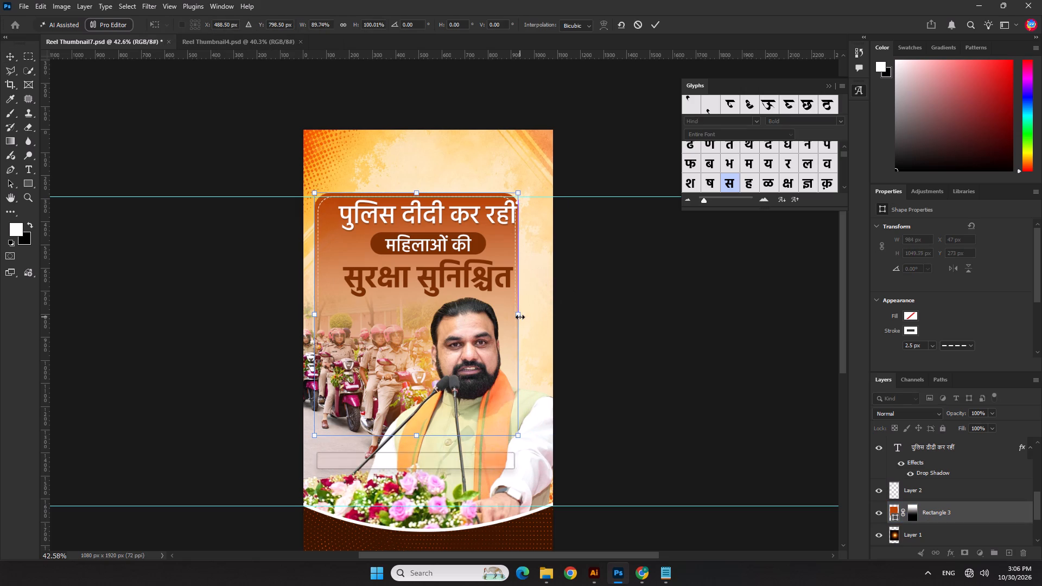
{"action": "key", "text": "Return"}
{"action": "left_click", "coordinate": [362, 21]}
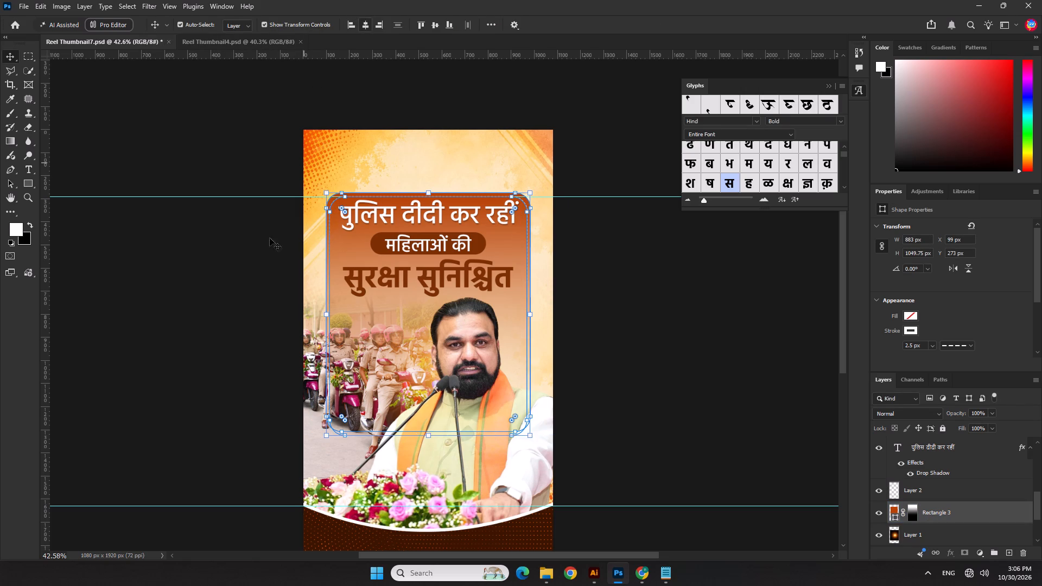
{"action": "left_click", "coordinate": [200, 330]}
Redraw the orange Rectangle 3's mask gradient to fade from the panel's top edge down to just below सुरक्षा सुनिश्चित.
{"action": "left_click", "coordinate": [436, 278]}
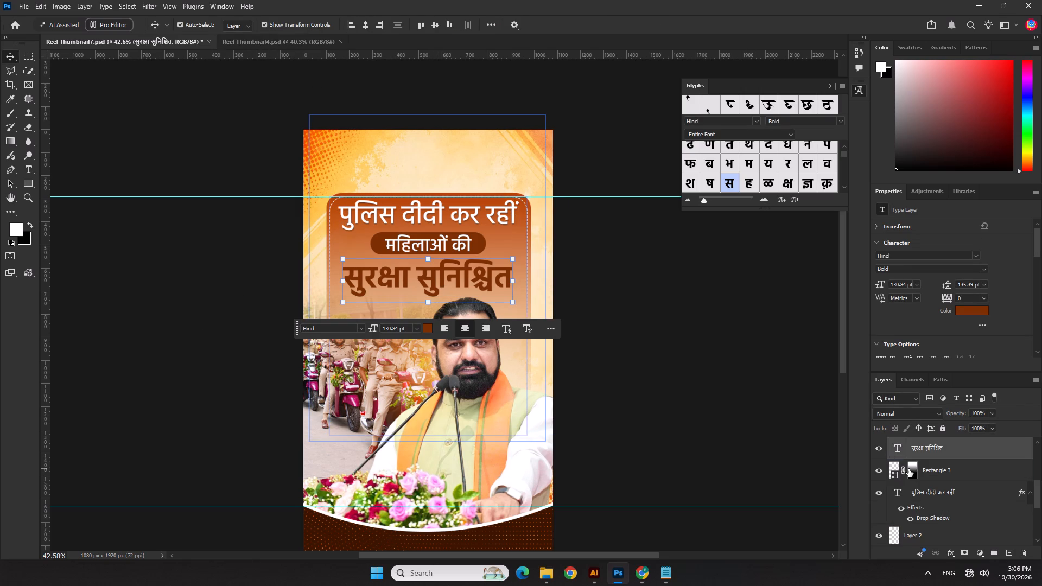
{"action": "left_click", "coordinate": [971, 476]}
{"action": "double_click", "coordinate": [874, 470]}
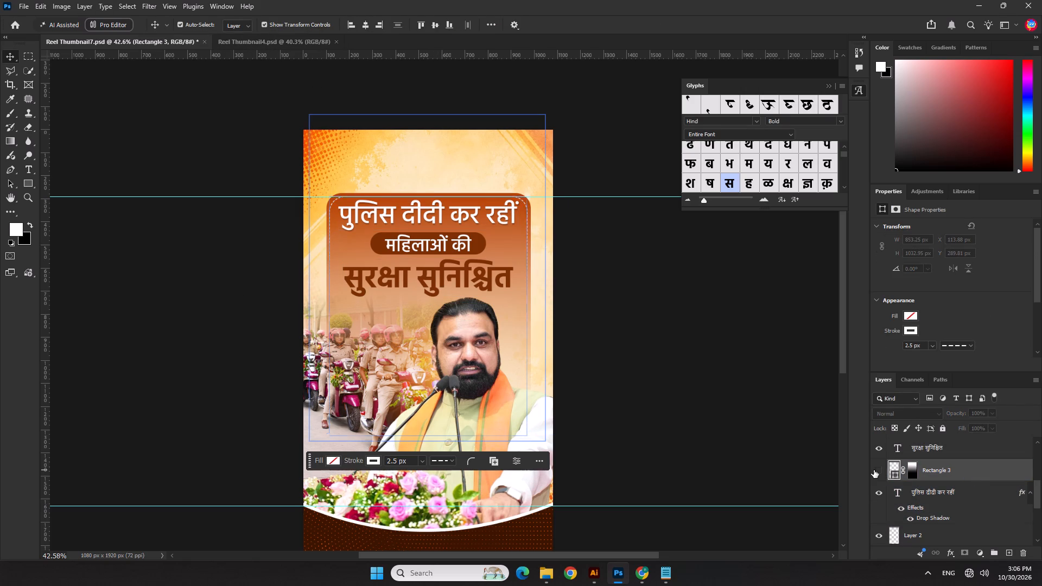
{"action": "scroll", "coordinate": [892, 496], "scroll_direction": "down", "scroll_amount": 1}
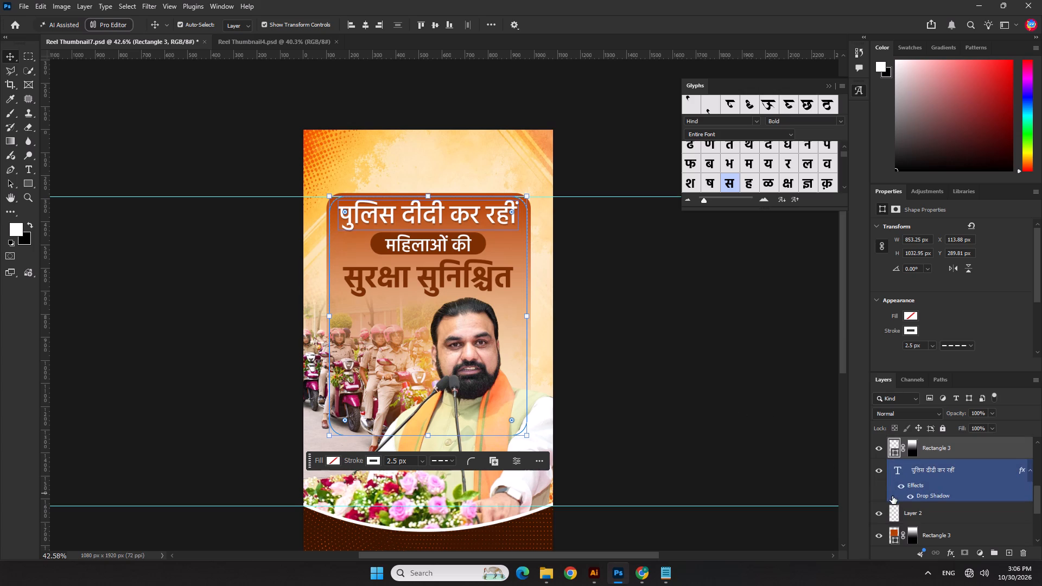
{"action": "left_click", "coordinate": [912, 539]}
{"action": "left_click", "coordinate": [11, 138]}
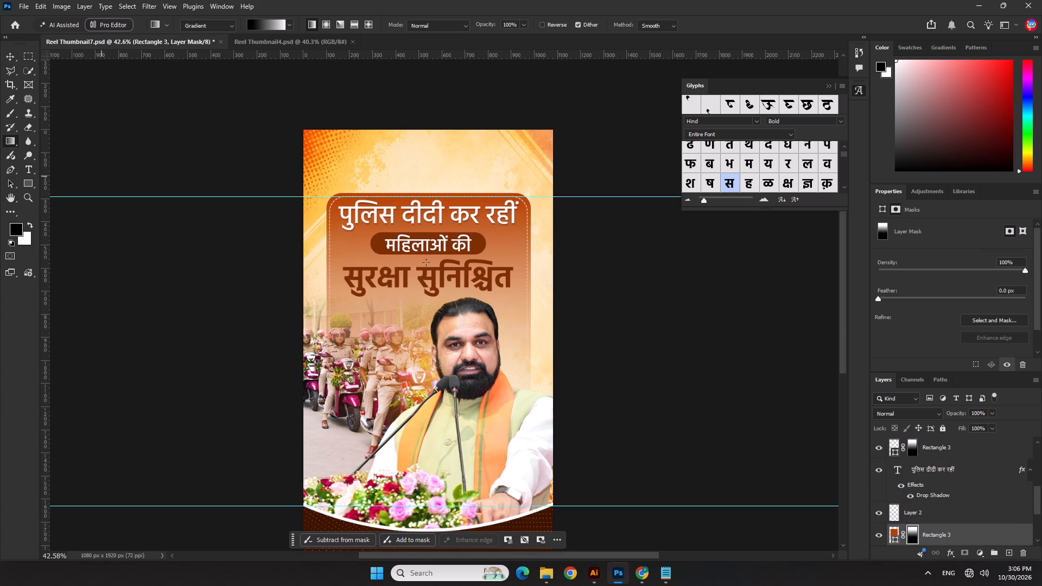
{"action": "left_click", "coordinate": [516, 246]}
{"action": "left_click_drag", "start_coordinate": [425, 332], "coordinate": [420, 266]}
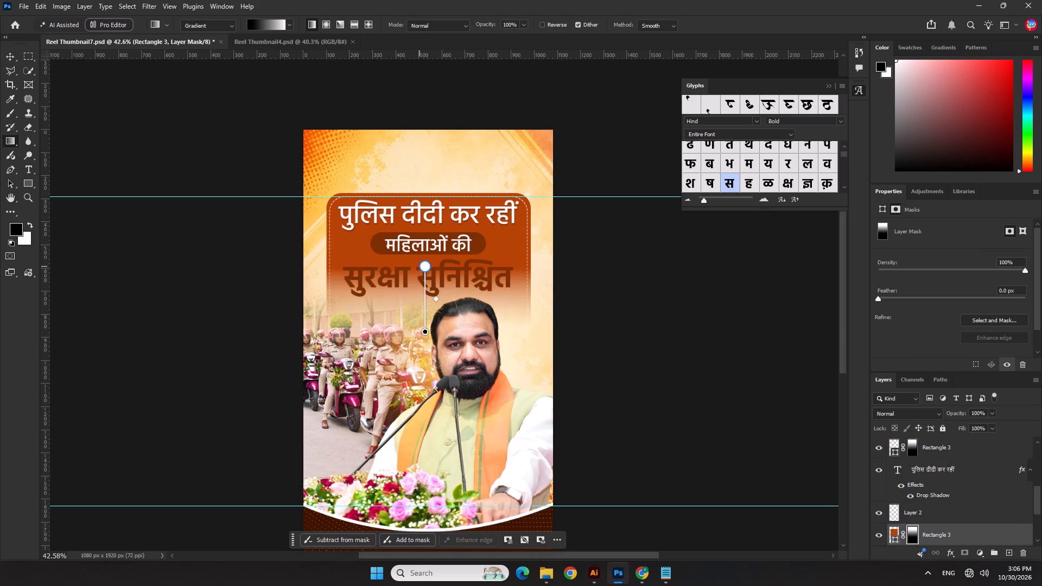
{"action": "left_click_drag", "start_coordinate": [420, 266], "coordinate": [427, 194]}
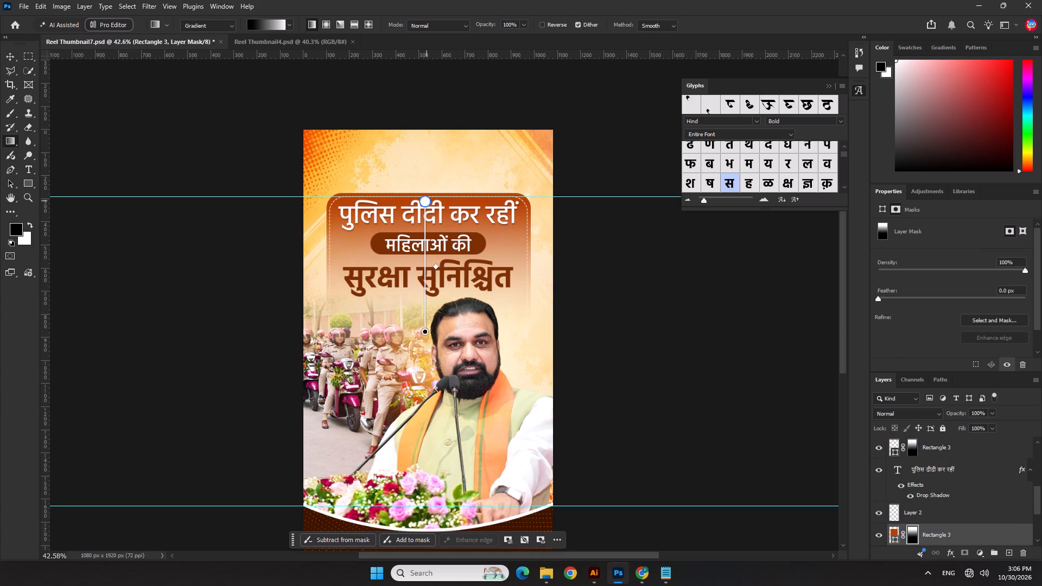
{"action": "left_click_drag", "start_coordinate": [427, 194], "coordinate": [425, 194]}
{"action": "left_click", "coordinate": [9, 56]}
{"action": "left_click", "coordinate": [199, 384]}
{"action": "scroll", "coordinate": [529, 355], "scroll_direction": "down", "scroll_amount": 5}
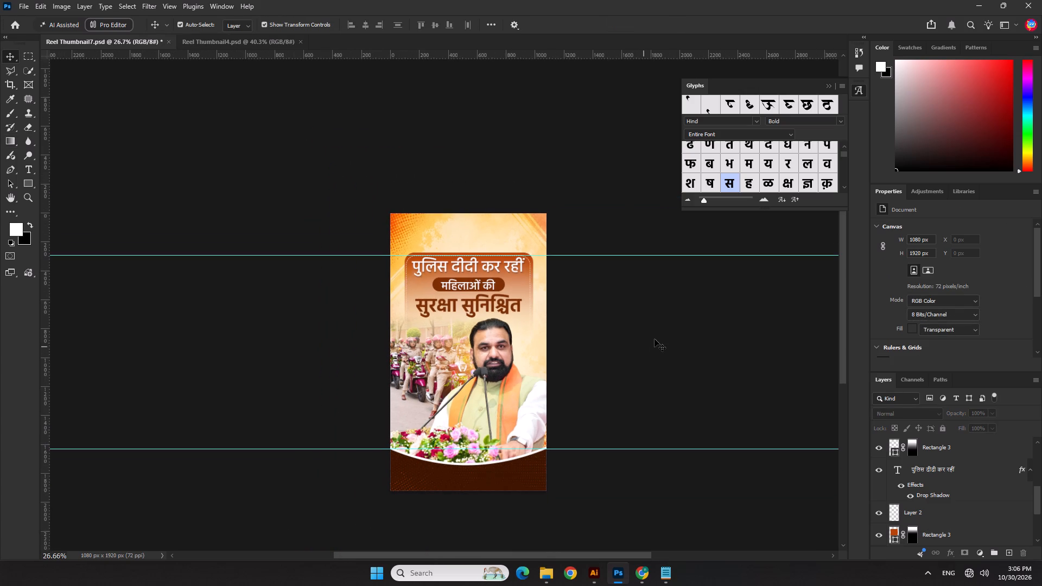
{"action": "left_click", "coordinate": [655, 339]}
Recolour the curved bottom band, Rectangle 5 copy, with orange ff9a0f sampled from the background's top corner and darkened slightly.
{"action": "left_click", "coordinate": [535, 482]}
{"action": "scroll", "coordinate": [893, 519], "scroll_direction": "down", "scroll_amount": 11}
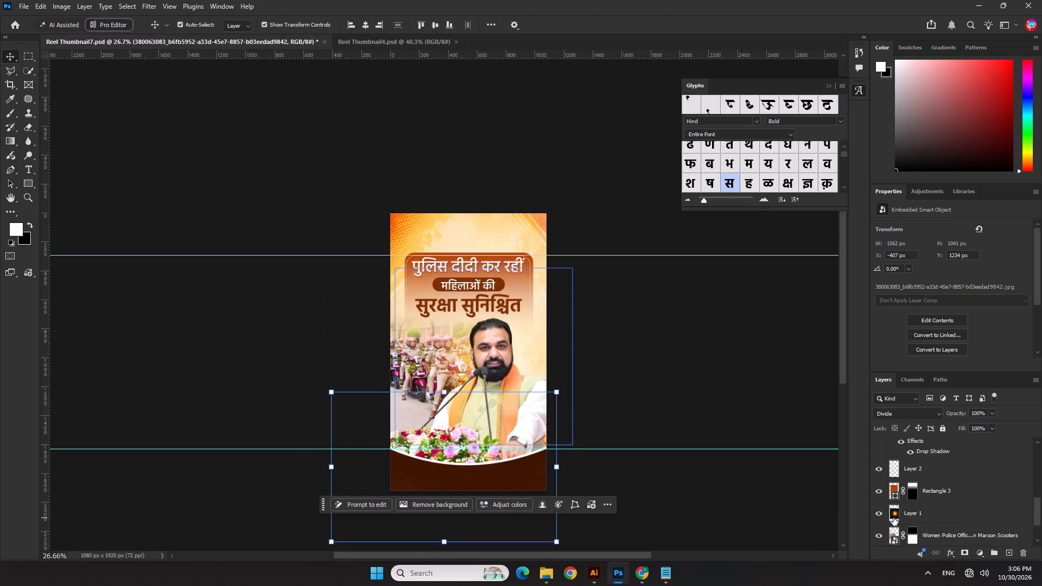
{"action": "scroll", "coordinate": [893, 518], "scroll_direction": "down", "scroll_amount": 3}
{"action": "double_click", "coordinate": [885, 447]}
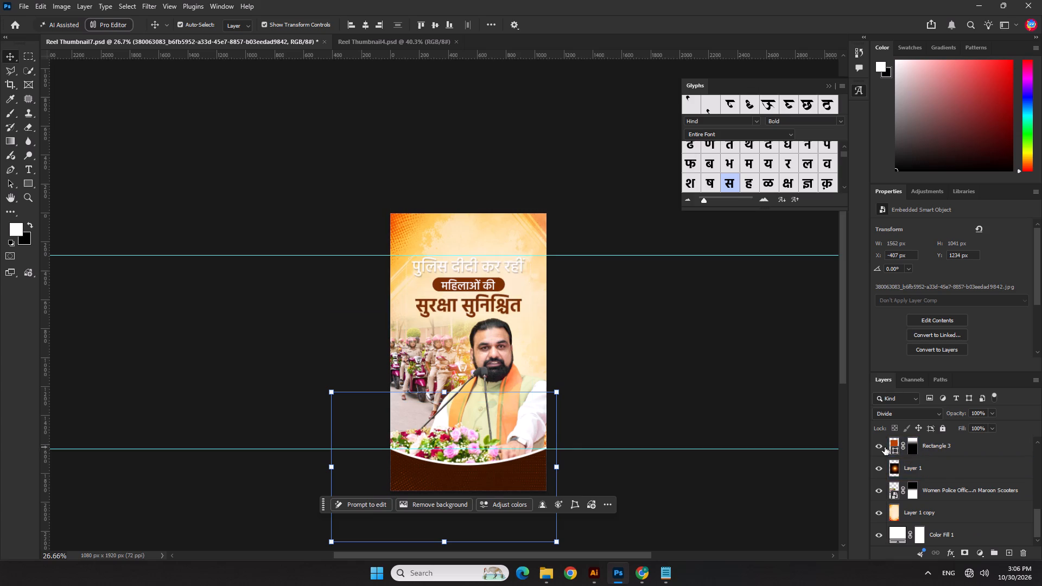
{"action": "scroll", "coordinate": [903, 484], "scroll_direction": "down", "scroll_amount": 5}
{"action": "scroll", "coordinate": [903, 497], "scroll_direction": "up", "scroll_amount": 16}
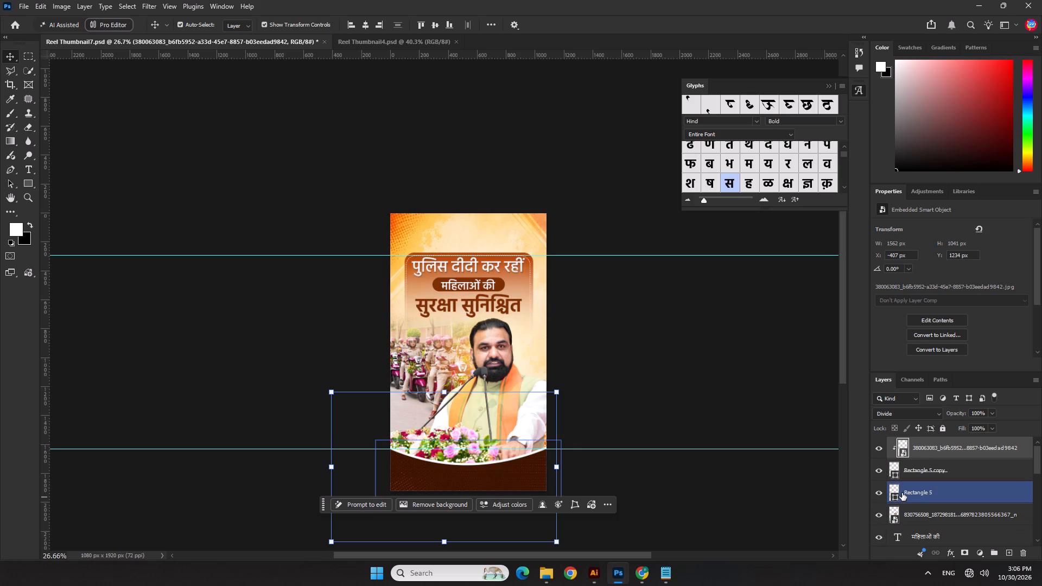
{"action": "double_click", "coordinate": [895, 474]}
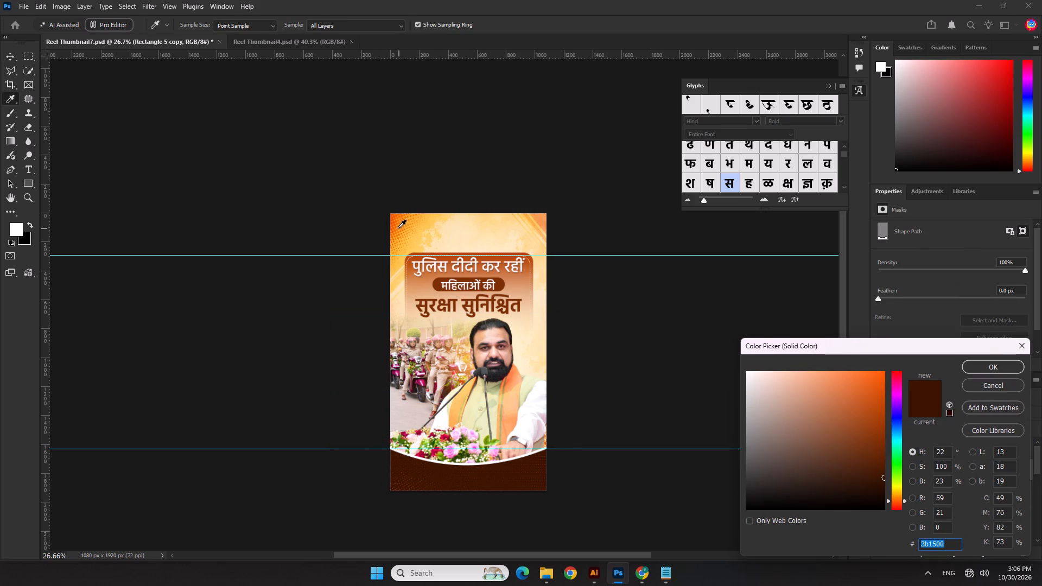
{"action": "left_click", "coordinate": [392, 221]}
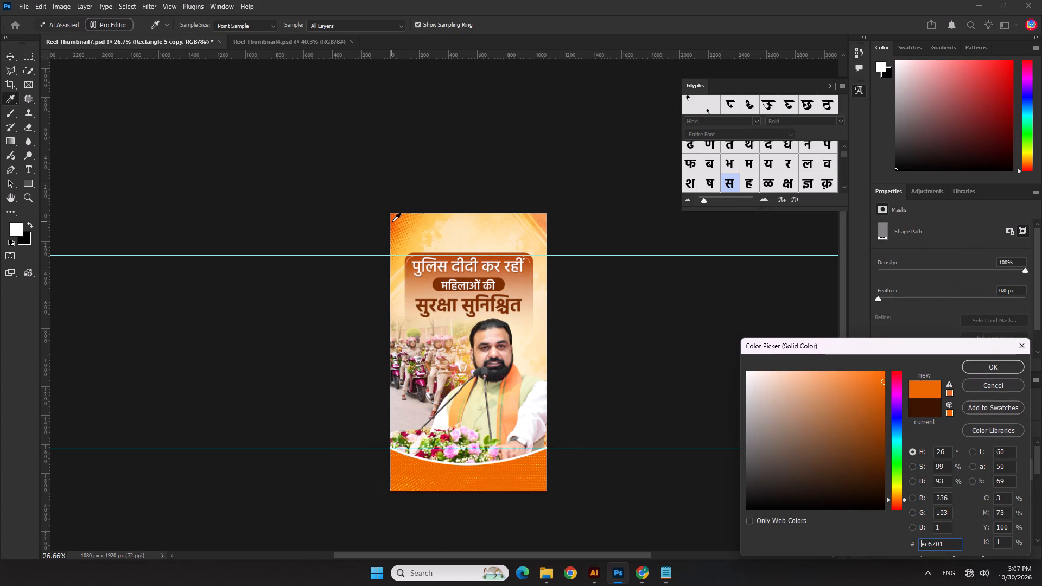
{"action": "left_click", "coordinate": [392, 221]}
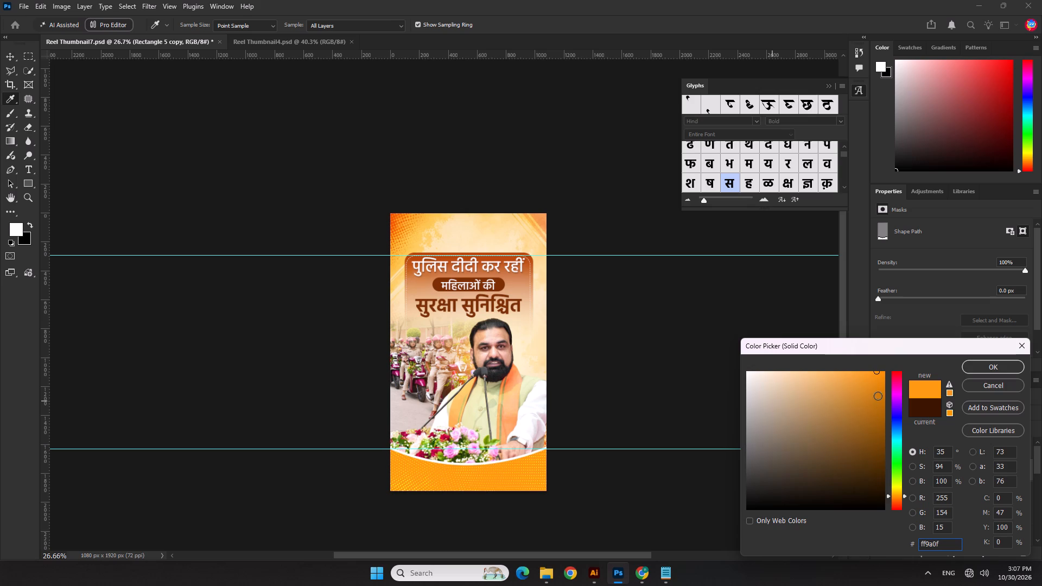
{"action": "left_click", "coordinate": [878, 392]}
{"action": "left_click", "coordinate": [975, 371]}
{"action": "left_click", "coordinate": [627, 323]}
Change the headline panel's fill to light orange fdc24a sampled from the background, after trying darker oranges such as d8810a and b36903.
{"action": "scroll", "coordinate": [571, 322], "scroll_direction": "down", "scroll_amount": 3}
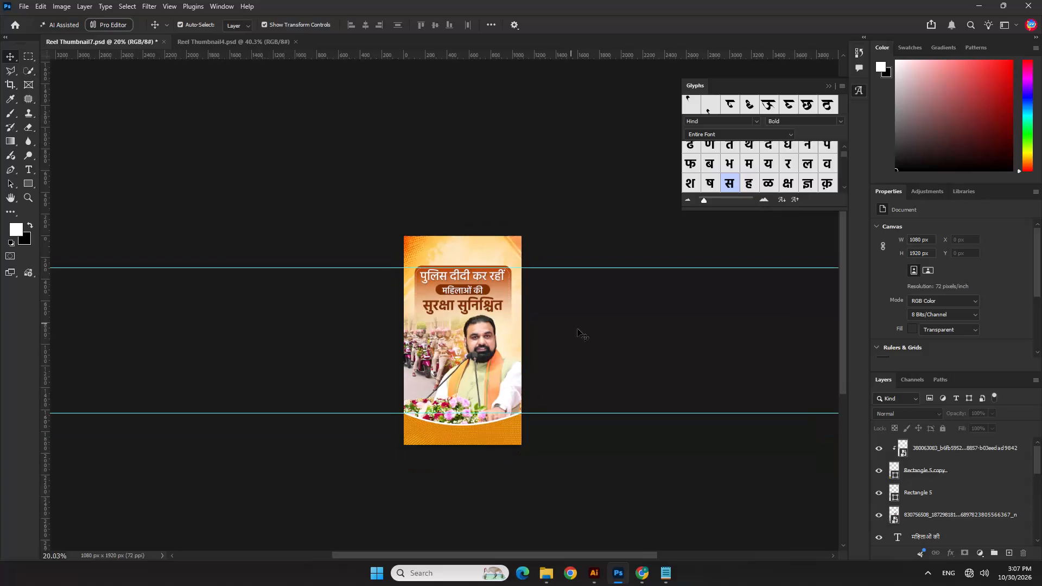
{"action": "scroll", "coordinate": [520, 311], "scroll_direction": "up", "scroll_amount": 7}
{"action": "left_click", "coordinate": [502, 259]}
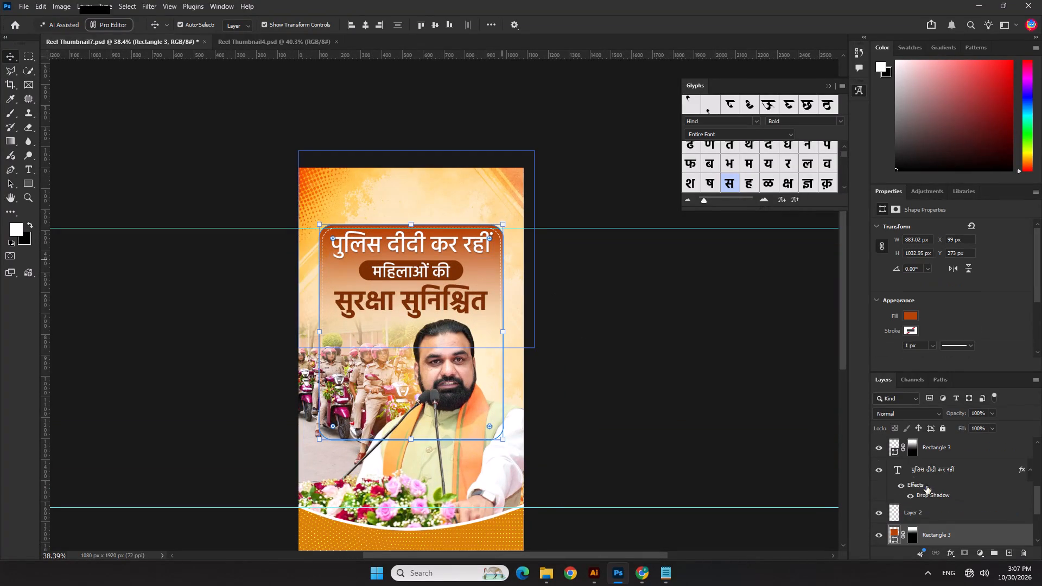
{"action": "double_click", "coordinate": [895, 542]}
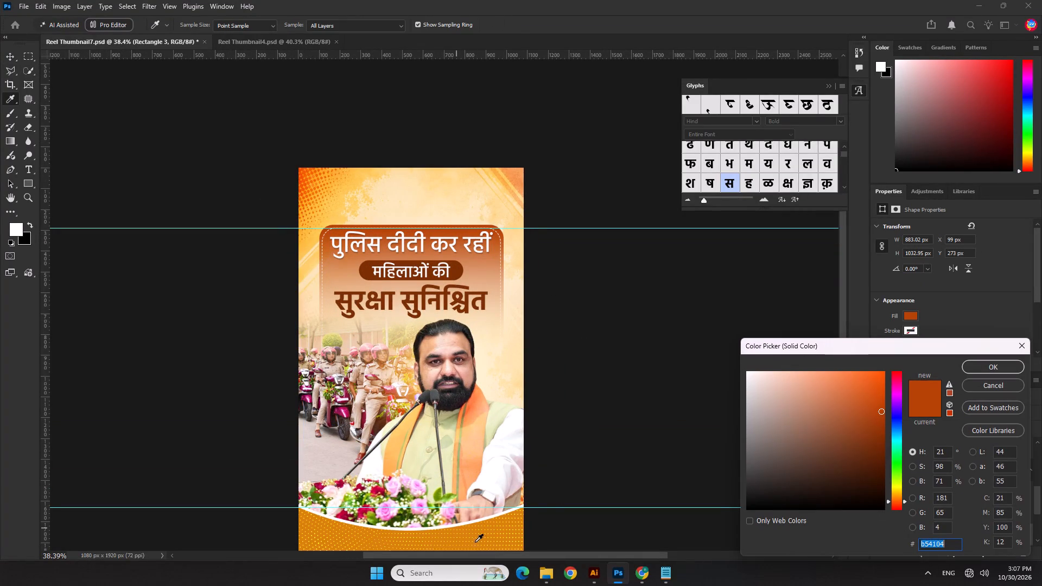
{"action": "left_click", "coordinate": [493, 530]}
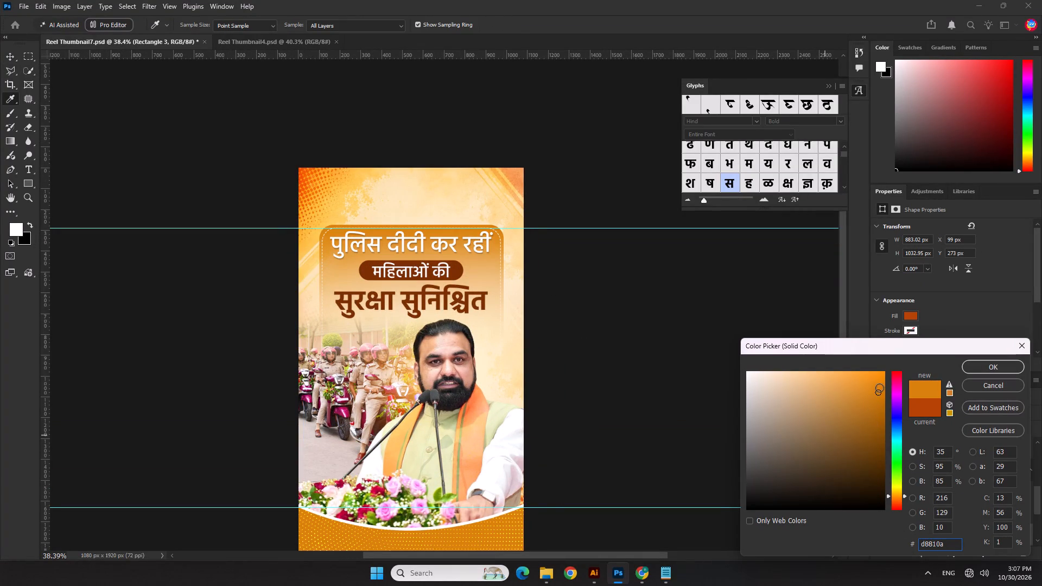
{"action": "left_click_drag", "start_coordinate": [879, 387], "coordinate": [881, 381]}
{"action": "left_click", "coordinate": [882, 402]}
{"action": "left_click", "coordinate": [882, 412]}
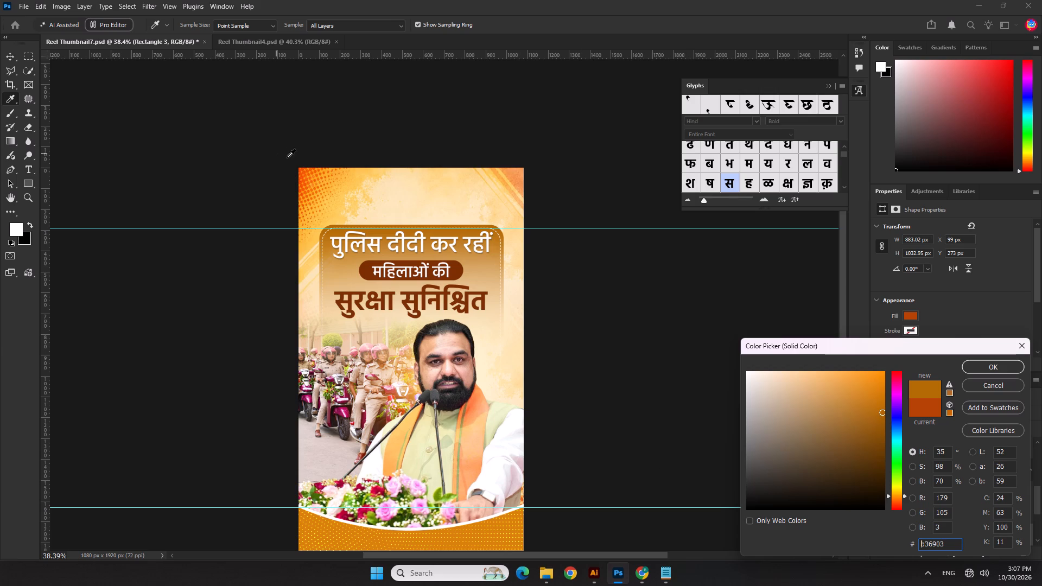
{"action": "left_click", "coordinate": [347, 183]}
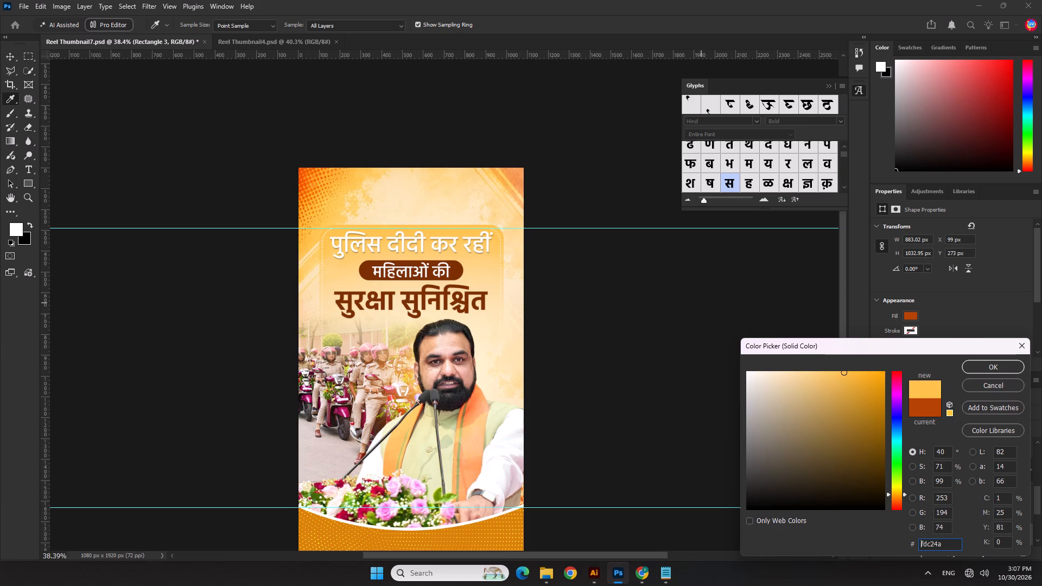
{"action": "left_click", "coordinate": [976, 366]}
{"action": "left_click", "coordinate": [644, 370]}
Recolour the पुलिस दीदी कर रहीं text with the pill's dark brown and hide its drop shadow effects.
{"action": "left_click", "coordinate": [376, 242]}
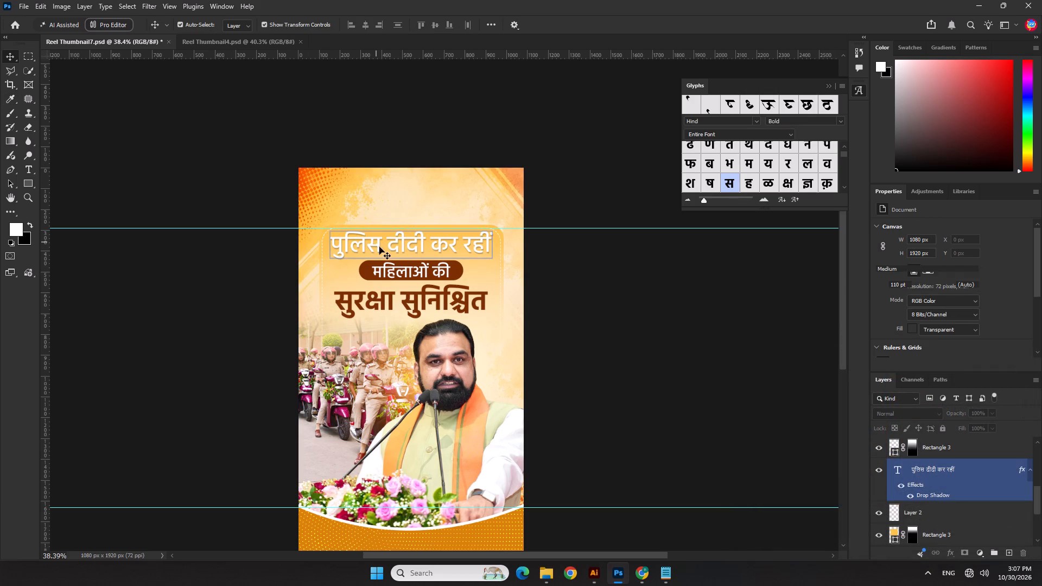
{"action": "left_click", "coordinate": [971, 311]}
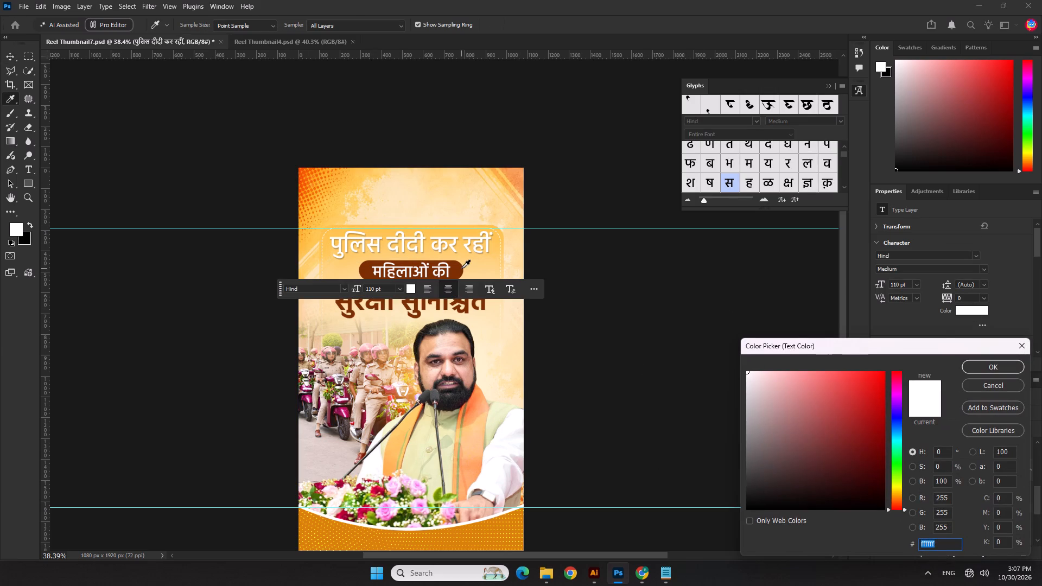
{"action": "left_click", "coordinate": [462, 268]}
{"action": "left_click", "coordinate": [965, 364]}
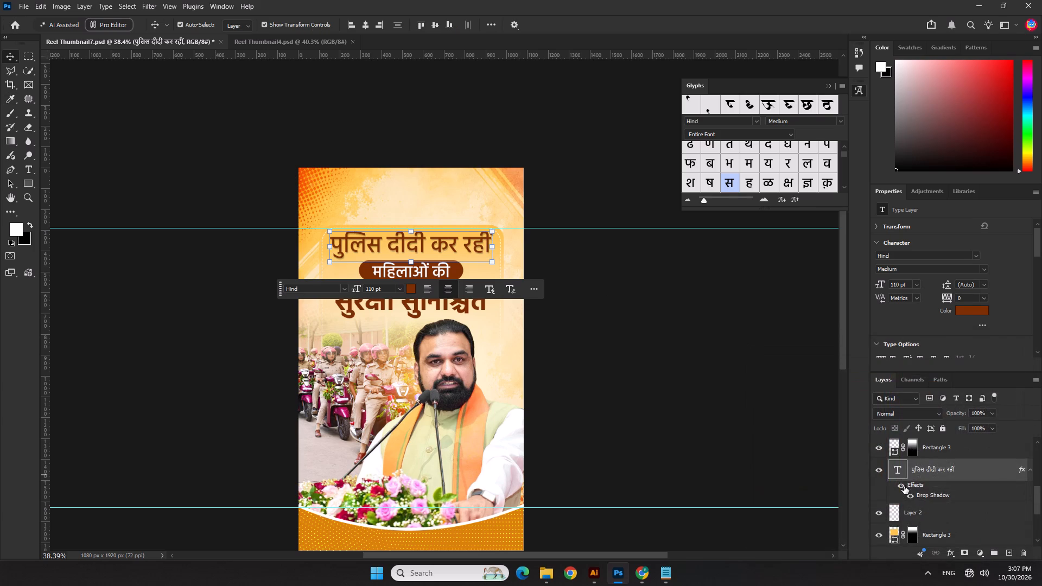
{"action": "left_click", "coordinate": [904, 486]}
{"action": "left_click", "coordinate": [675, 399]}
Change the headline panel's fill to a near-white cream, about fff9ed, after trying the darker orange eca30e.
{"action": "scroll", "coordinate": [421, 256], "scroll_direction": "up", "scroll_amount": 1}
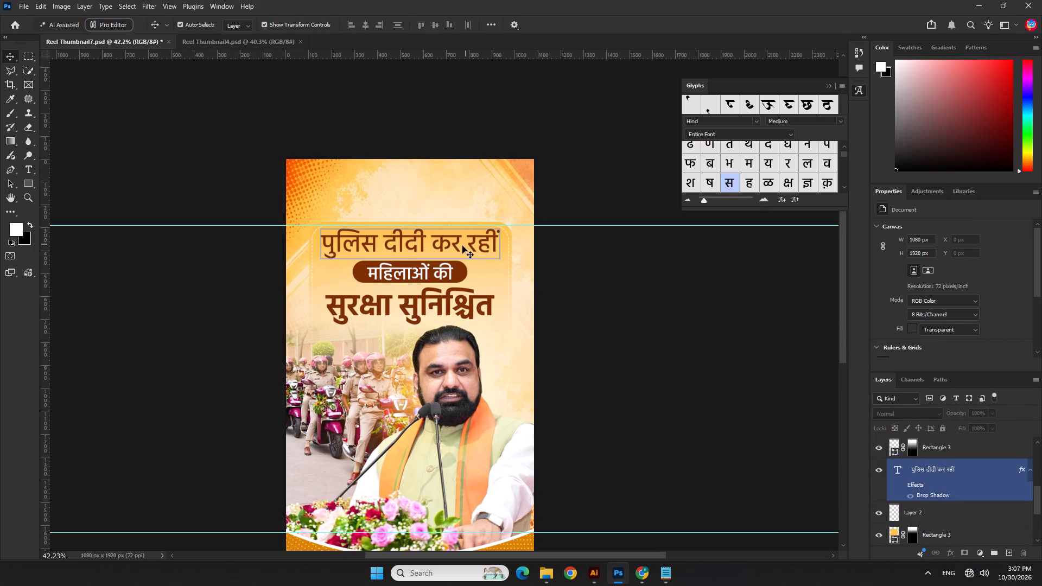
{"action": "left_click", "coordinate": [511, 235]}
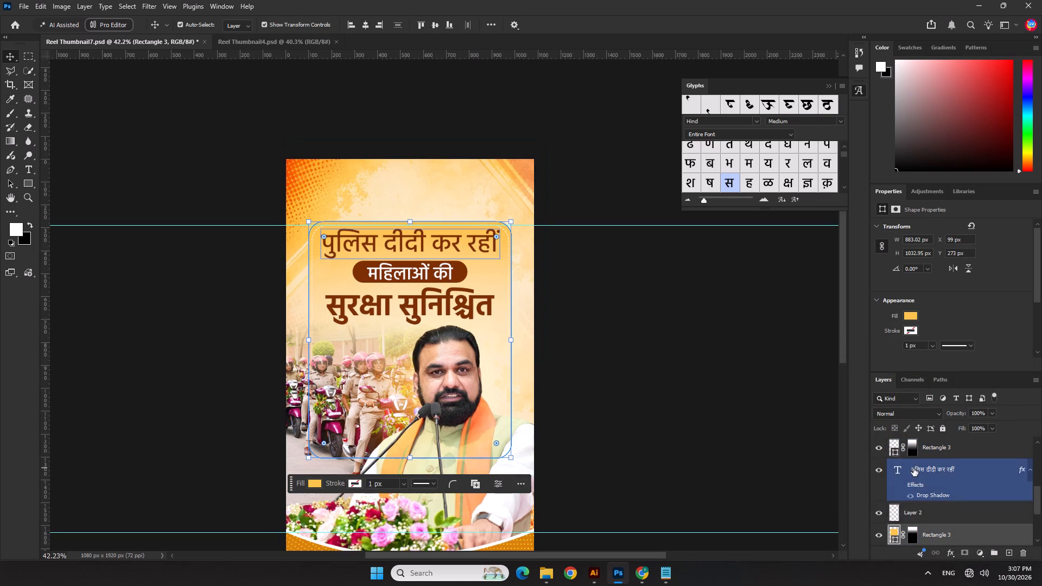
{"action": "double_click", "coordinate": [897, 541]}
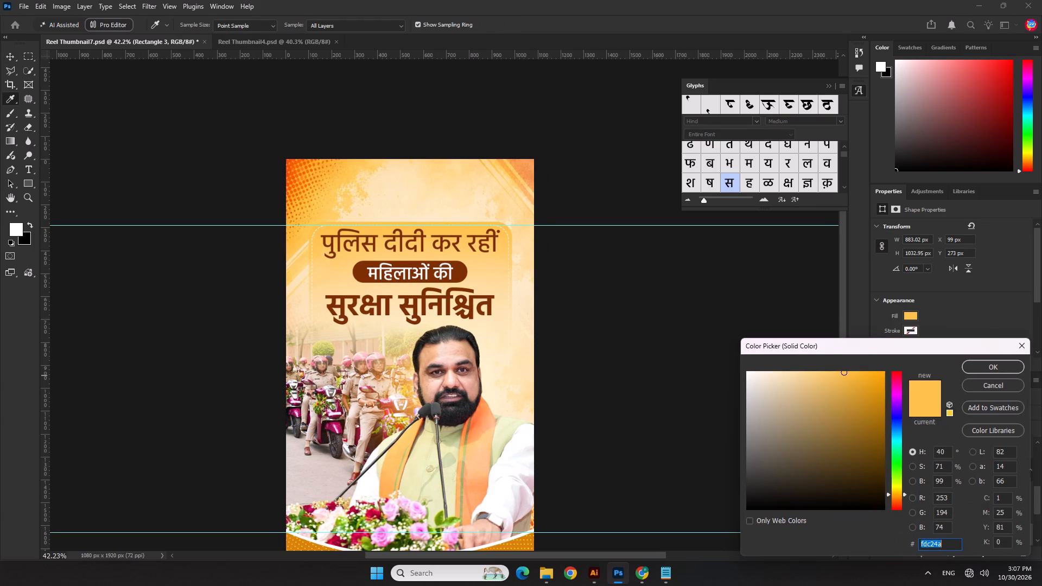
{"action": "left_click", "coordinate": [876, 381]}
{"action": "left_click_drag", "start_coordinate": [878, 378], "coordinate": [878, 378]}
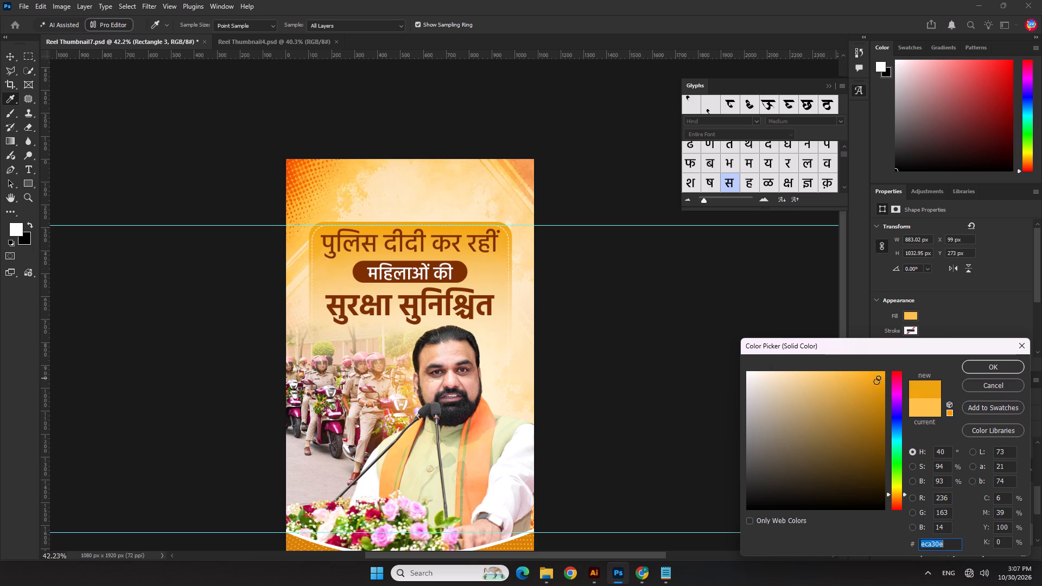
{"action": "left_click_drag", "start_coordinate": [878, 378], "coordinate": [755, 328]}
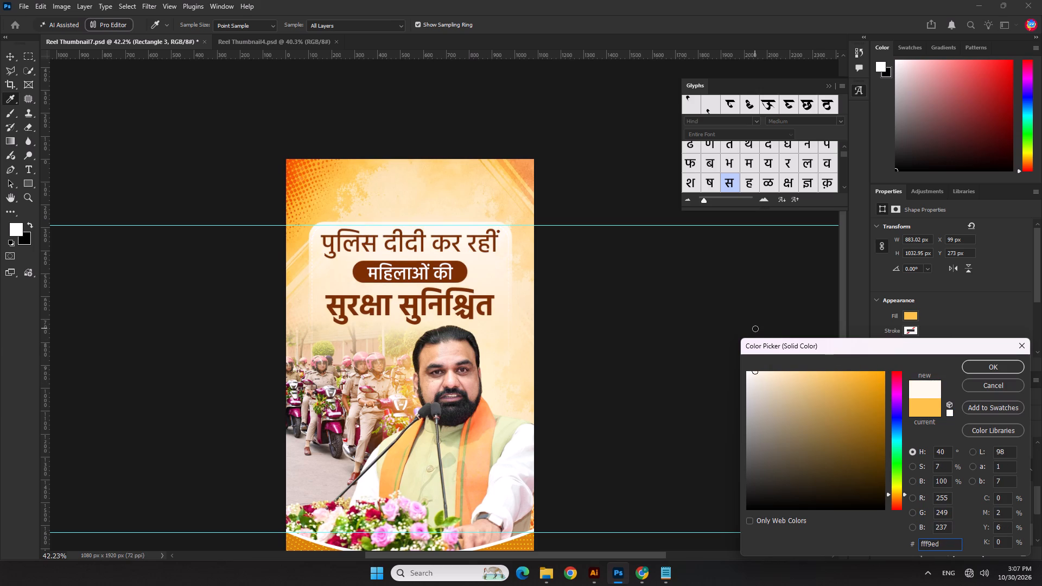
{"action": "left_click_drag", "start_coordinate": [755, 328], "coordinate": [755, 325]}
{"action": "left_click", "coordinate": [982, 362]}
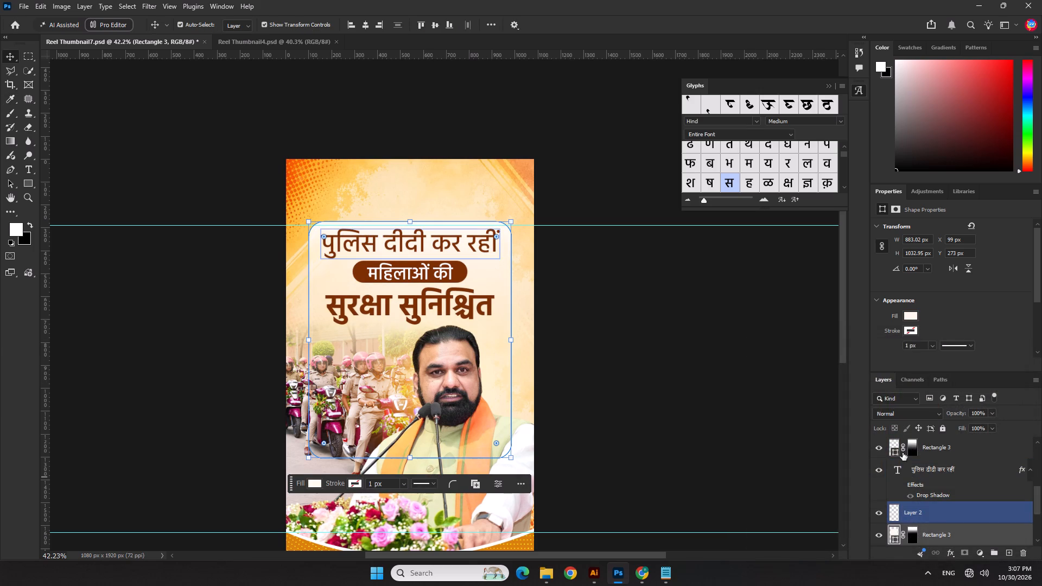
Change the stroke of the dashed outline inside the headline panel to a dark brown-orange colour.
{"action": "left_click", "coordinate": [895, 444]}
{"action": "double_click", "coordinate": [895, 454]}
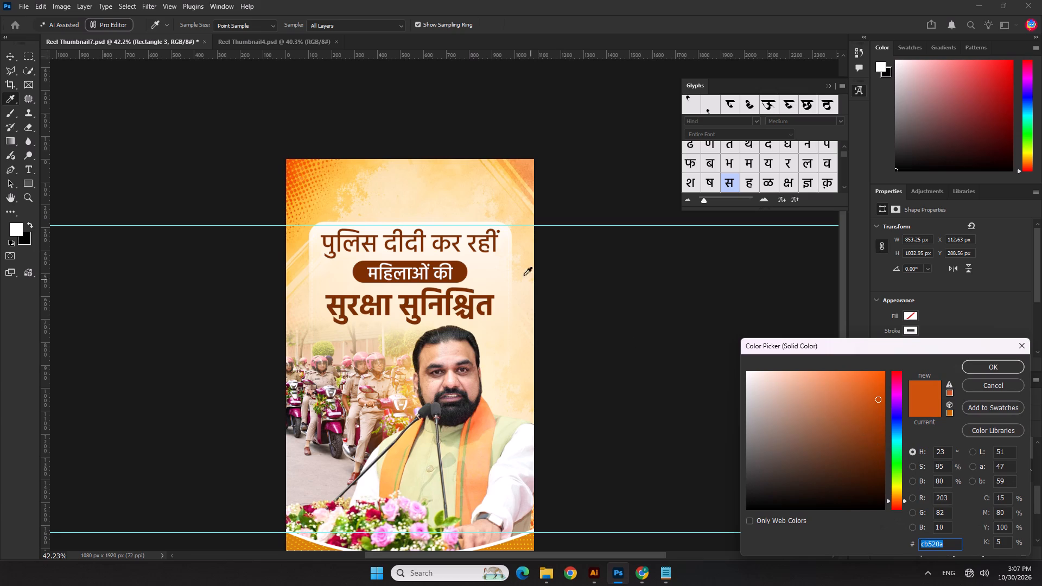
{"action": "left_click", "coordinate": [460, 268]}
{"action": "left_click", "coordinate": [974, 381]}
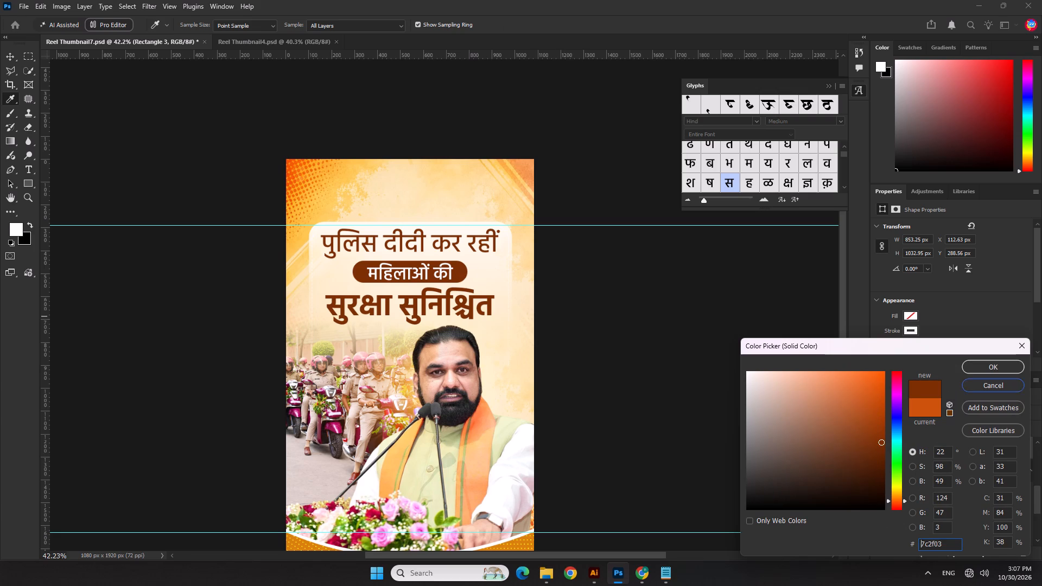
{"action": "left_click", "coordinate": [913, 334]}
{"action": "left_click", "coordinate": [896, 391]}
{"action": "left_click", "coordinate": [761, 380]}
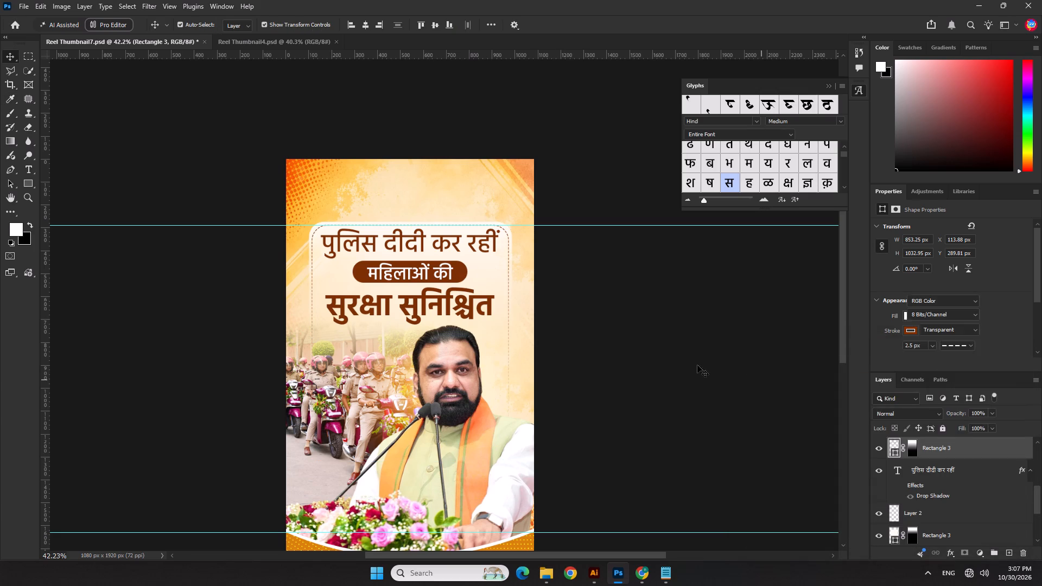
Recolour the curved bottom band, Rectangle 5 copy, with dark brown 7c2f03 sampled from the महिलाओं की pill.
{"action": "scroll", "coordinate": [680, 355], "scroll_direction": "down", "scroll_amount": 3}
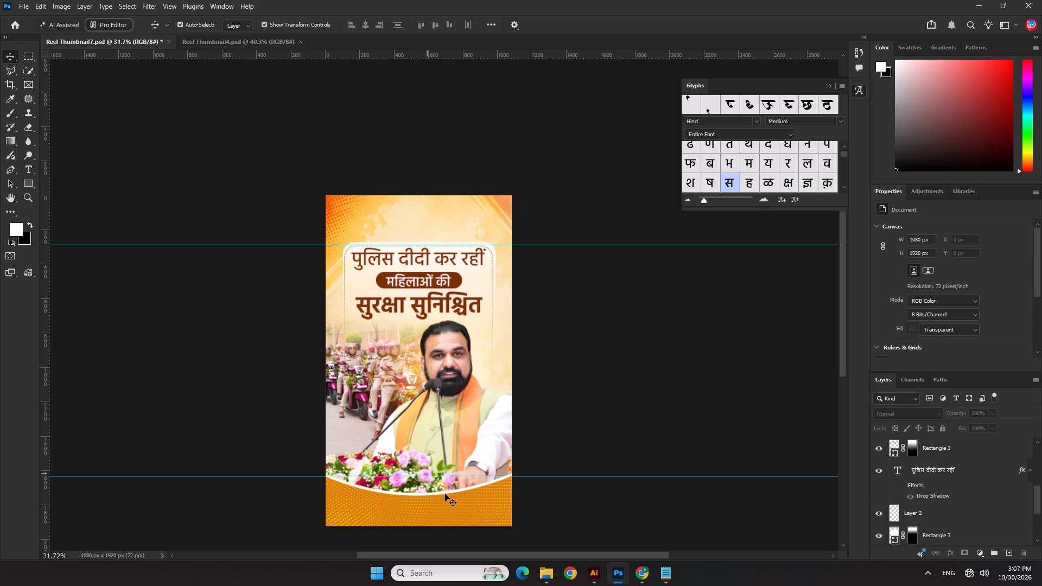
{"action": "left_click", "coordinate": [501, 521]}
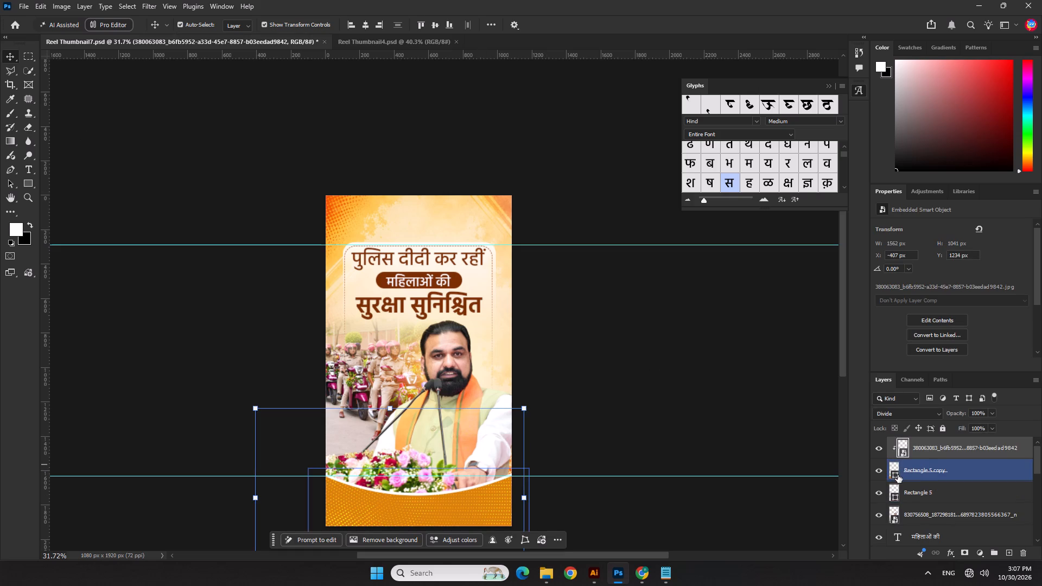
{"action": "double_click", "coordinate": [894, 476]}
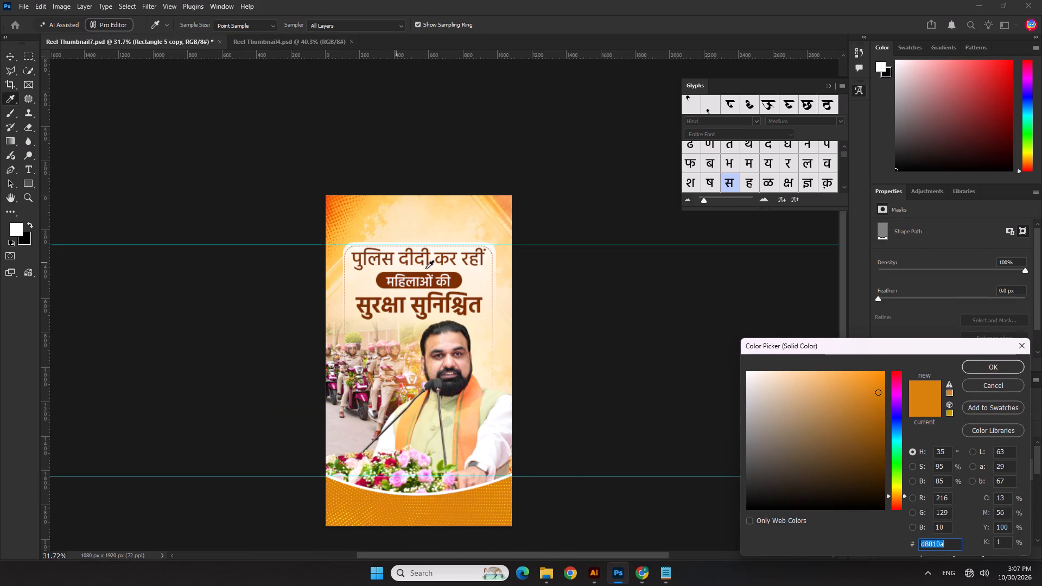
{"action": "left_click", "coordinate": [457, 279]}
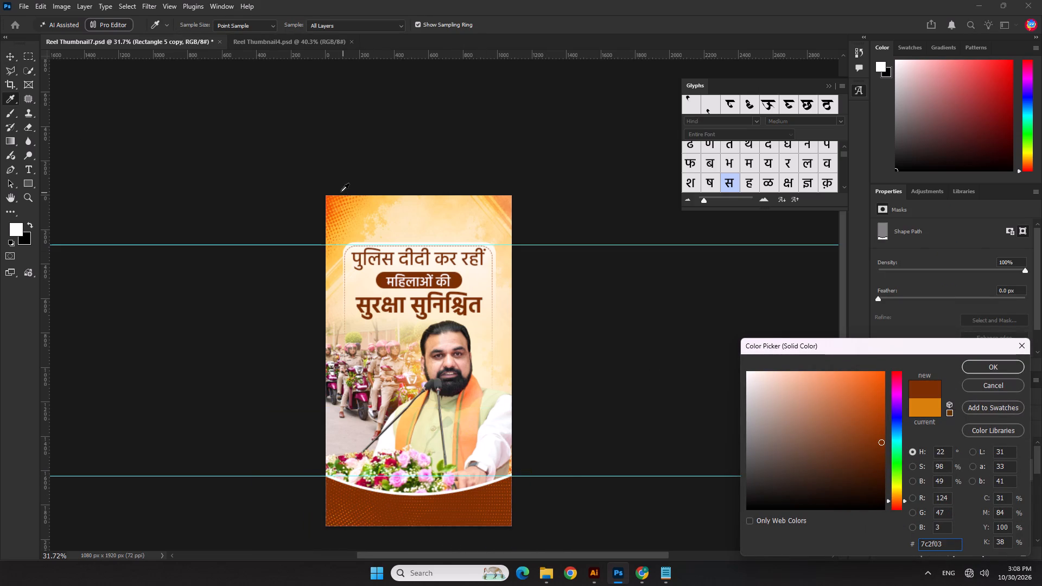
{"action": "left_click", "coordinate": [993, 365]}
{"action": "left_click", "coordinate": [701, 366]}
Save the Reel Thumbnail7 document.
{"action": "scroll", "coordinate": [676, 355], "scroll_direction": "down", "scroll_amount": 4}
{"action": "key", "text": "ctrl+s"}
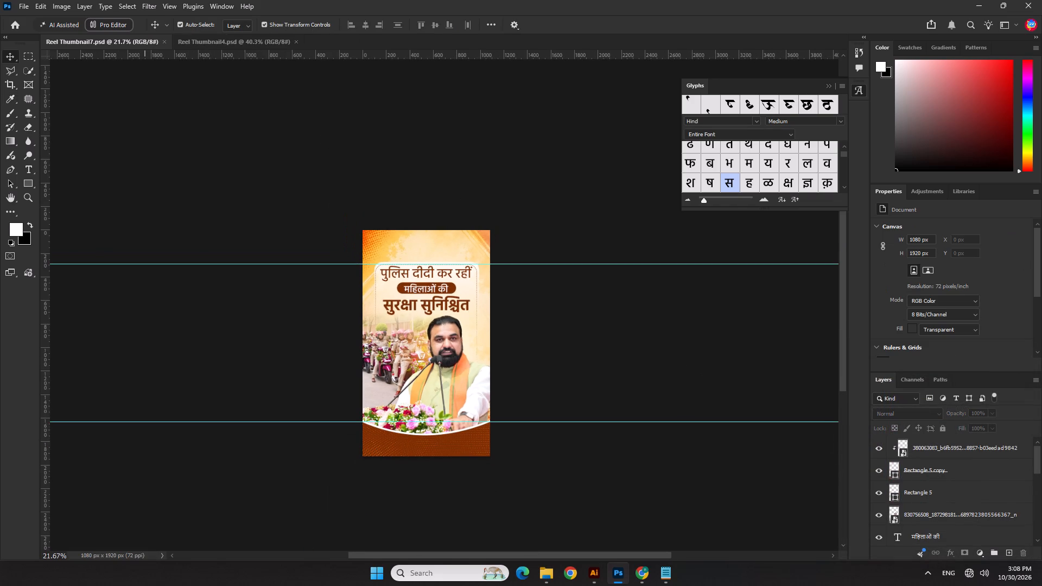
Check the files in the 30.10.26 folder in File Explorer and return to Photoshop.
{"action": "left_click", "coordinate": [21, 8]}
{"action": "left_click", "coordinate": [317, 182]}
{"action": "key", "text": "alt+Tab"}
{"action": "left_click", "coordinate": [317, 296], "text": "alt"}
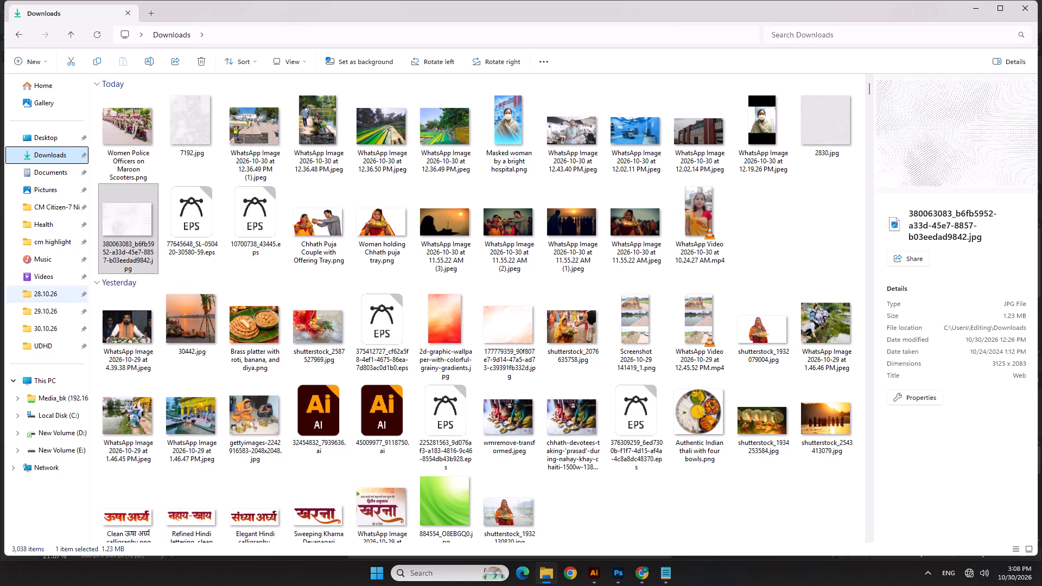
{"action": "left_click", "coordinate": [49, 331]}
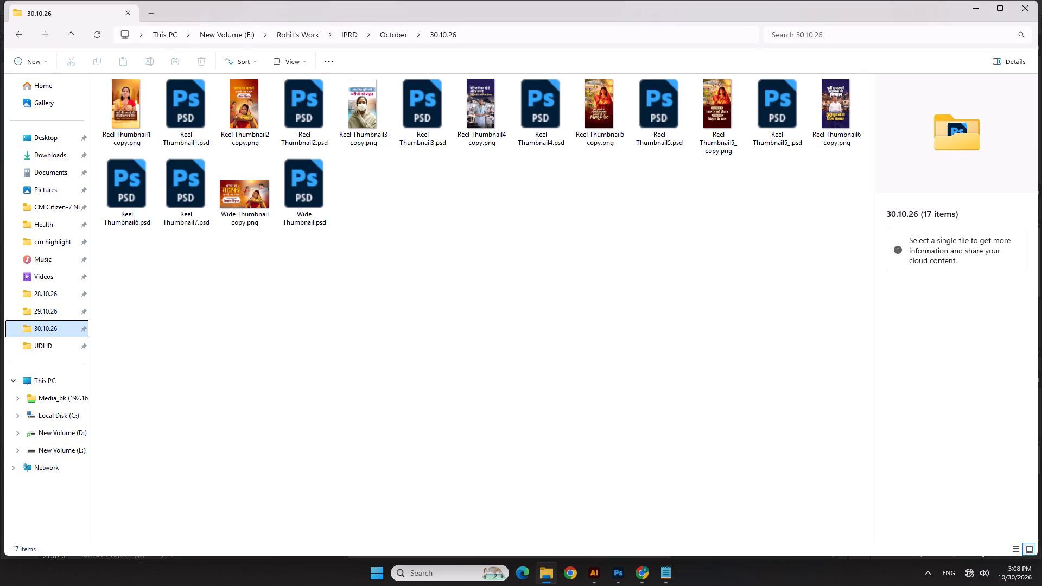
{"action": "left_click", "coordinate": [406, 364]}
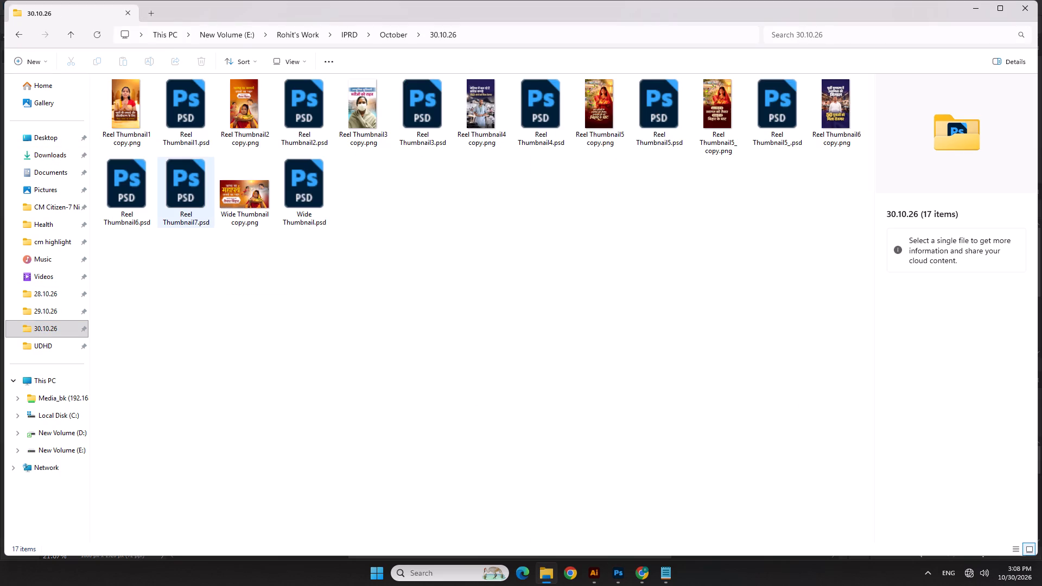
{"action": "key", "text": "alt+Tab"}
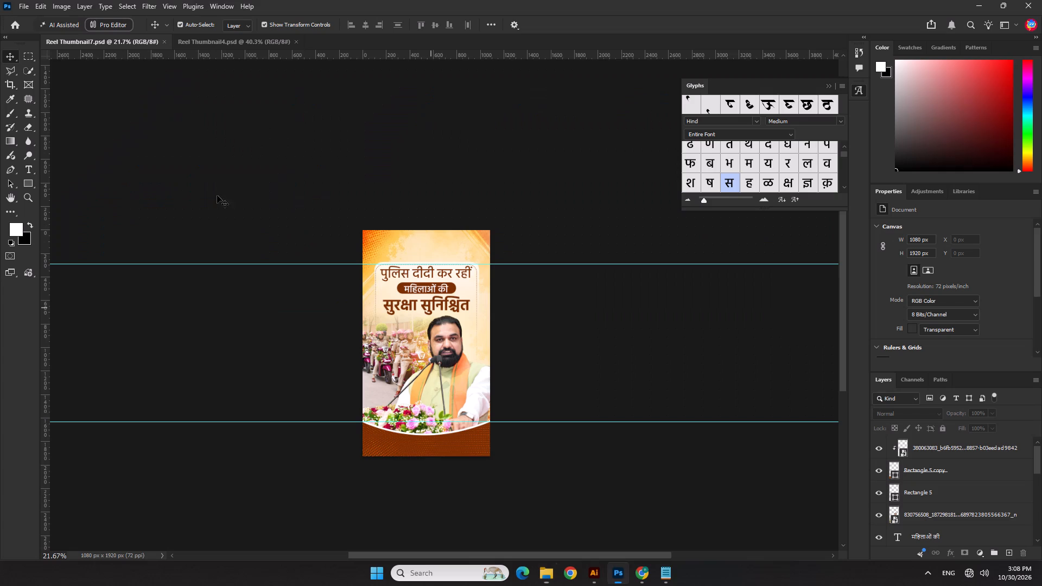
Save a PNG copy of the thumbnail as Reel Thumbnail7 copy.png in the 30.10.26 folder.
{"action": "left_click", "coordinate": [24, 7]}
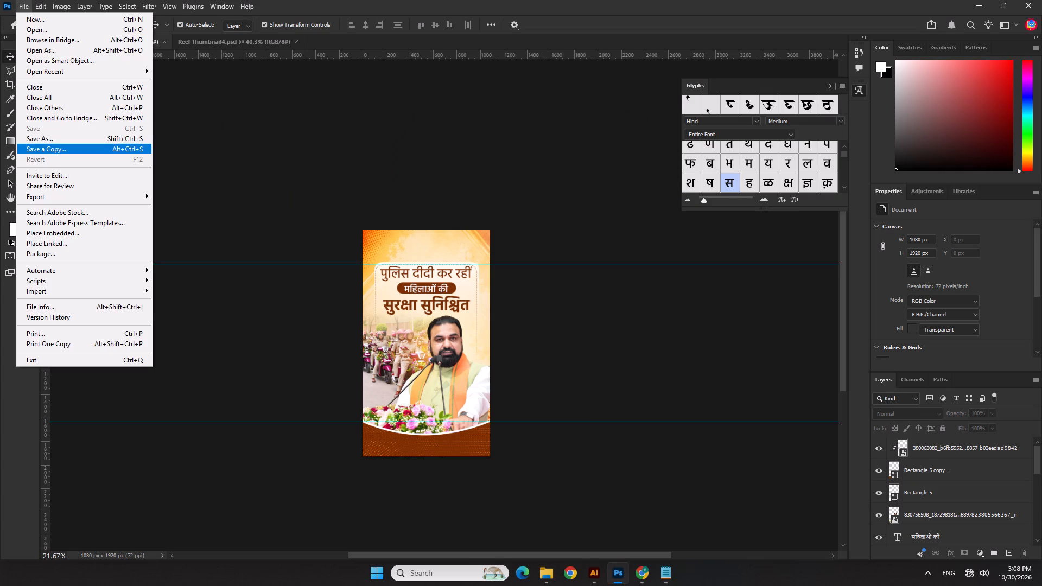
{"action": "left_click", "coordinate": [41, 154]}
{"action": "left_click", "coordinate": [158, 470]}
{"action": "left_click", "coordinate": [129, 399]}
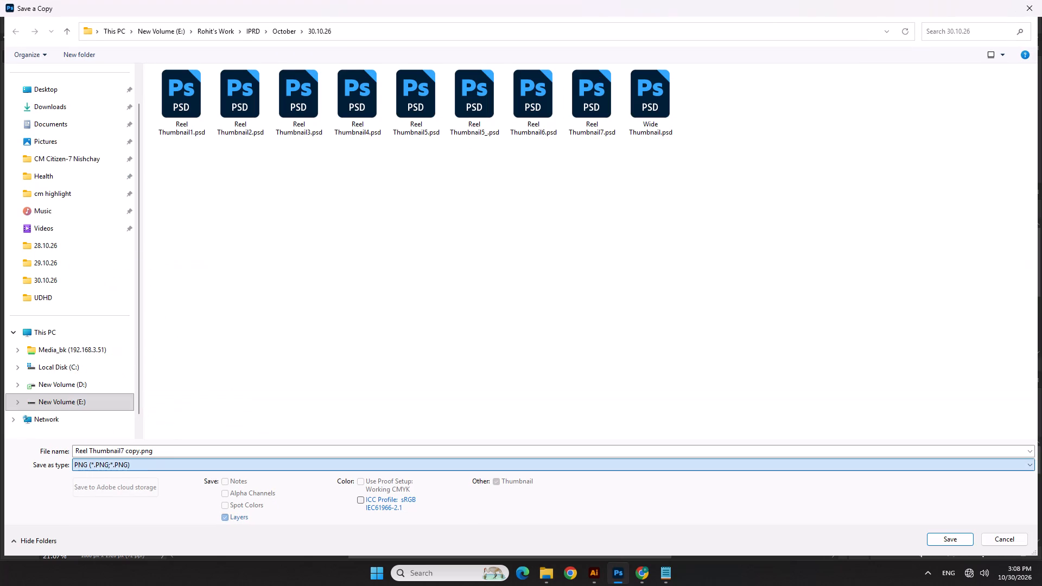
{"action": "left_click", "coordinate": [951, 537]}
{"action": "left_click", "coordinate": [581, 166]}
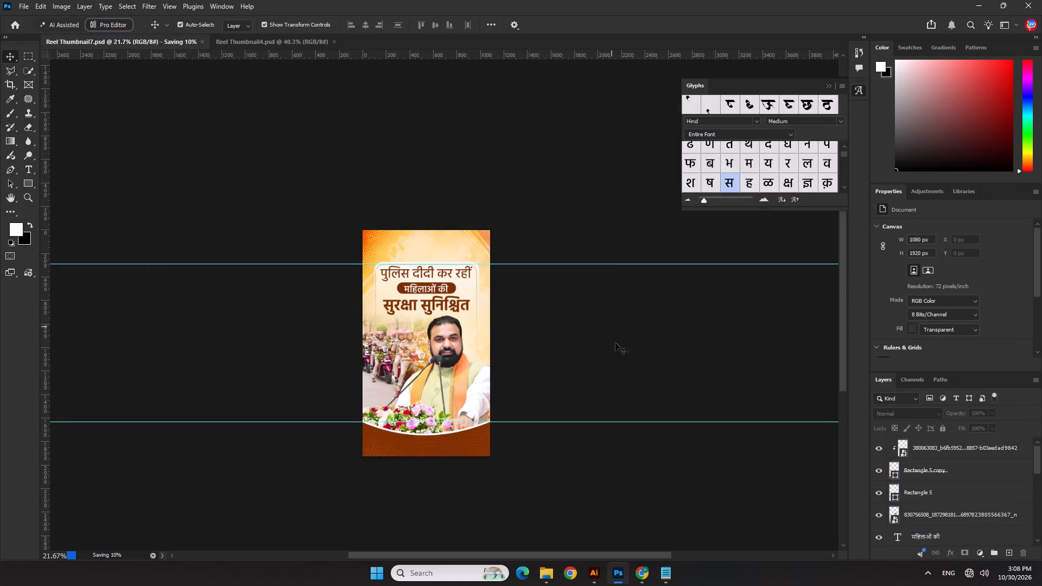
{"action": "left_click", "coordinate": [618, 354]}
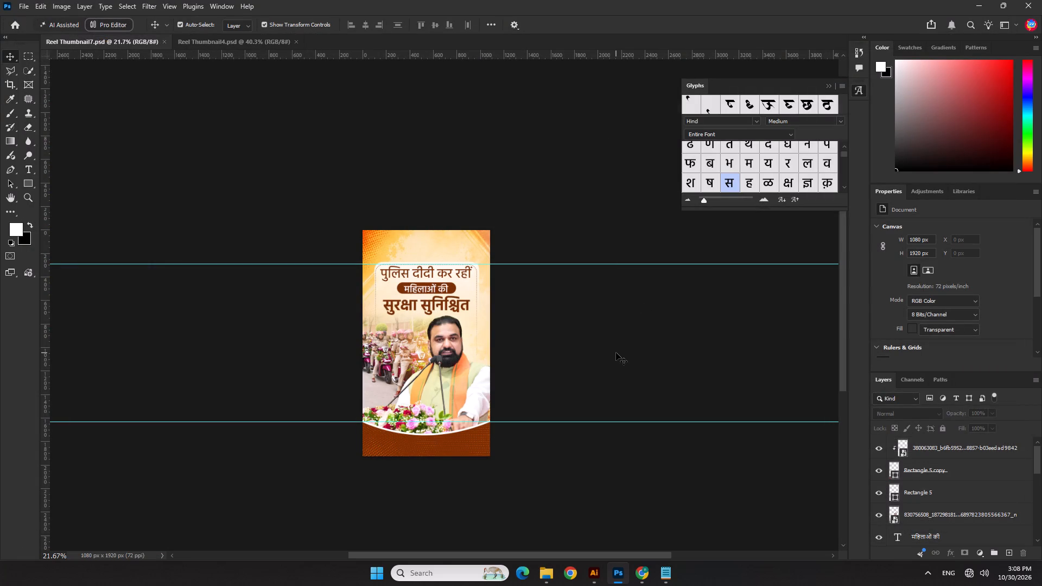
Set the पुलिस दीदी कर रहीं text size to 105 pt and nudge the line slightly up within the panel.
{"action": "scroll", "coordinate": [476, 282], "scroll_direction": "up", "scroll_amount": 6}
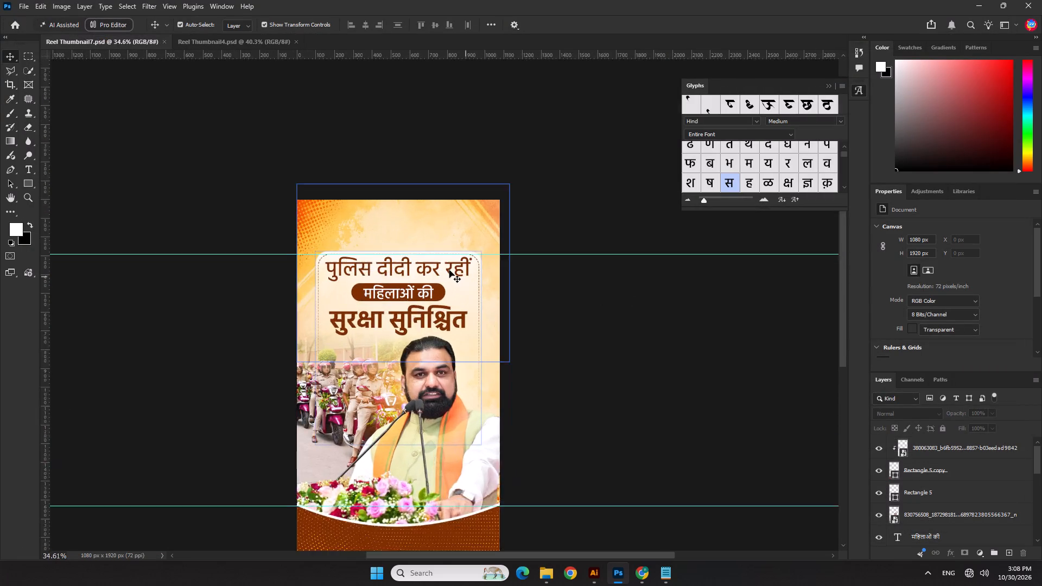
{"action": "scroll", "coordinate": [449, 270], "scroll_direction": "up", "scroll_amount": 2}
{"action": "left_click", "coordinate": [448, 269]}
{"action": "left_click_drag", "start_coordinate": [899, 283], "coordinate": [875, 275]}
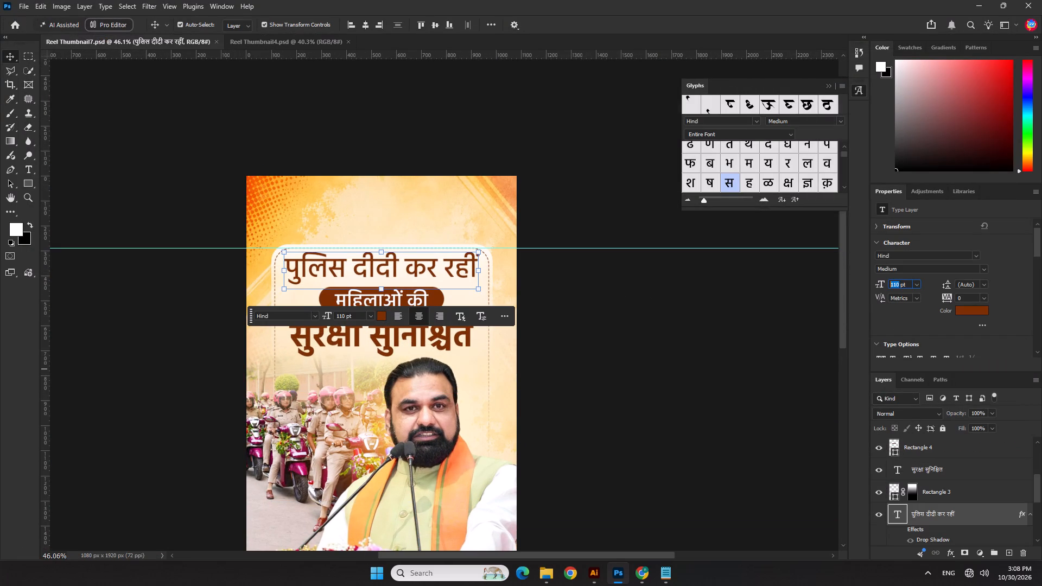
{"action": "left_click_drag", "start_coordinate": [875, 275], "coordinate": [874, 275]}
{"action": "type", "text": "105"}
{"action": "key", "text": "Return"}
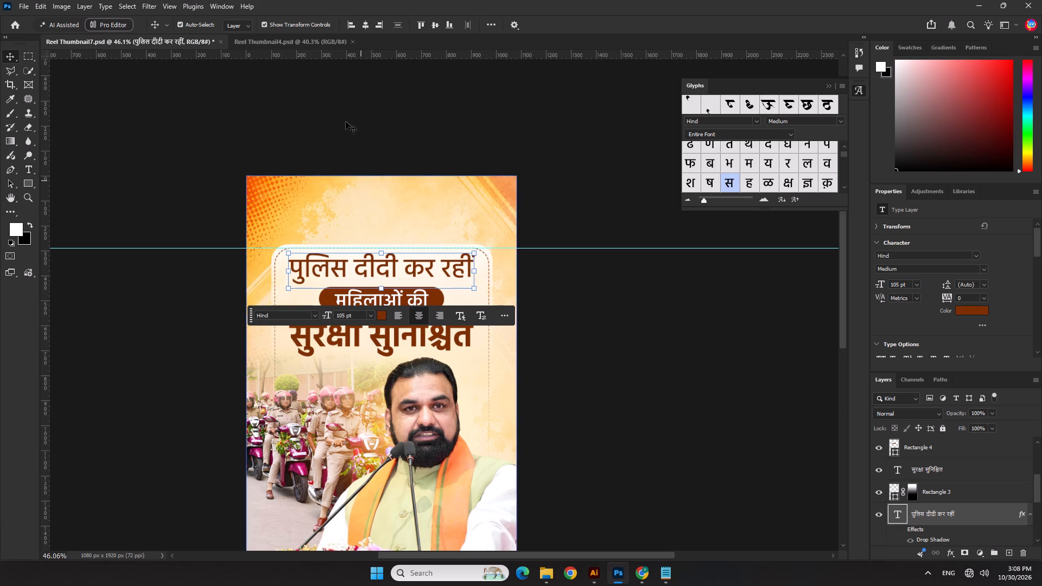
{"action": "left_click", "coordinate": [370, 25]}
{"action": "key", "text": "Up"}
{"action": "key", "text": "Up"}
{"action": "key", "text": "Up"}
{"action": "left_click", "coordinate": [662, 396]}
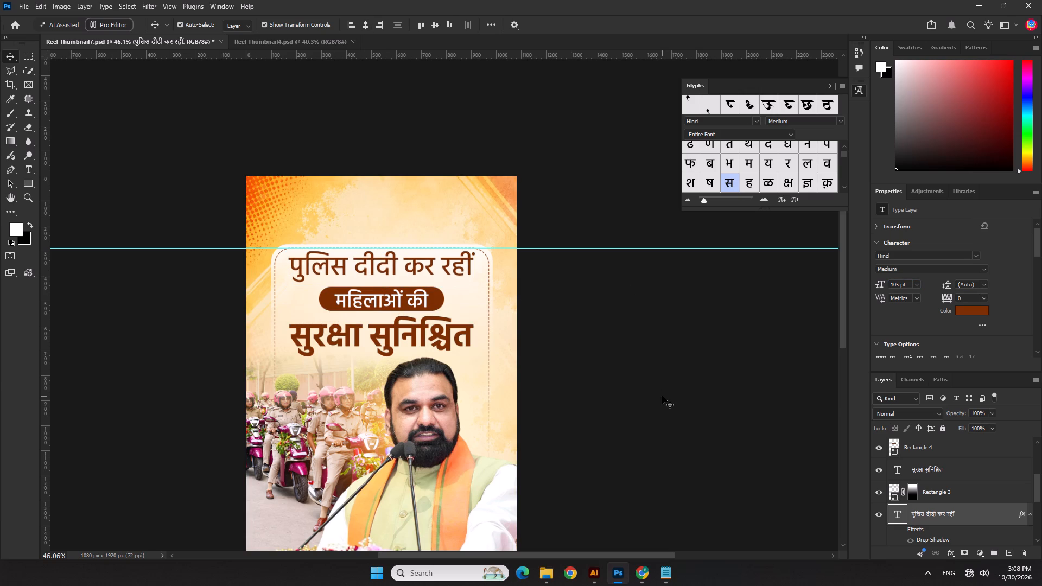
Move the महिलाओं की text, its brown pill and the सुरक्षा सुनिश्चित line up together by 8 px.
{"action": "left_click", "coordinate": [436, 294]}
{"action": "left_click", "coordinate": [422, 300], "text": "shift"}
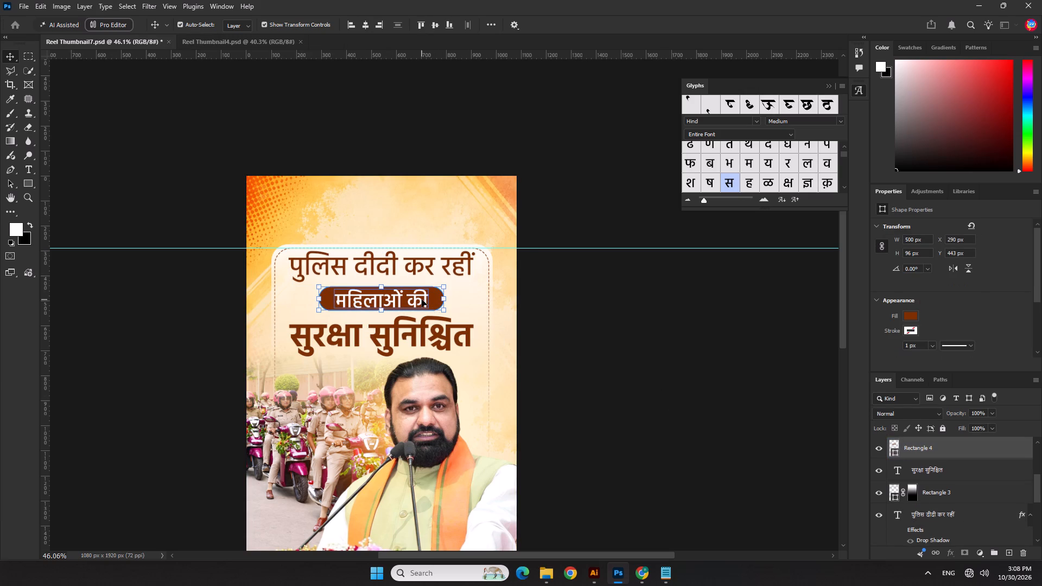
{"action": "left_click", "coordinate": [364, 23]}
{"action": "left_click", "coordinate": [462, 339], "text": "shift"}
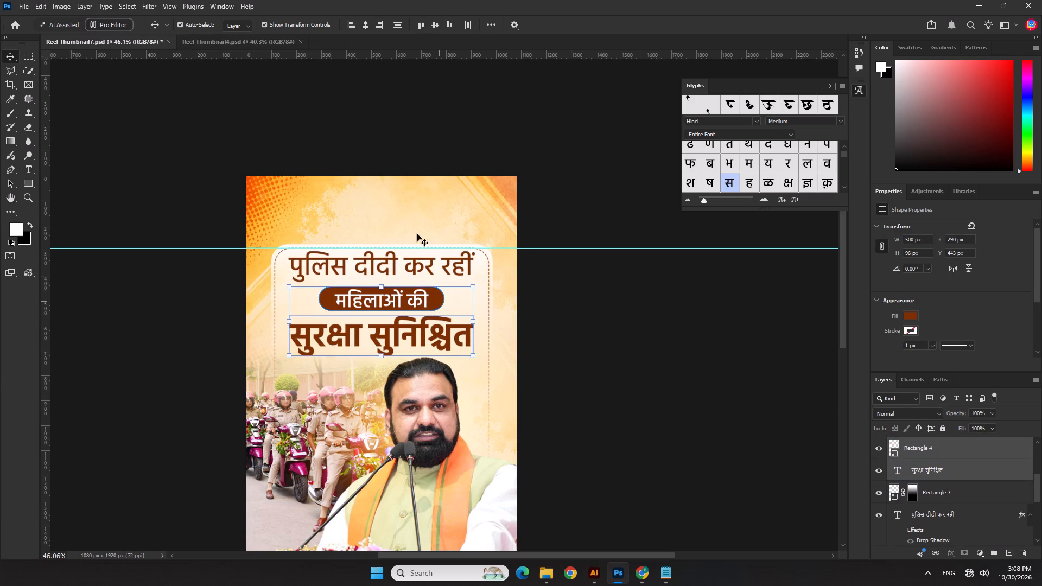
{"action": "left_click", "coordinate": [364, 21]}
{"action": "key", "text": "shift+Up"}
{"action": "key", "text": "Down"}
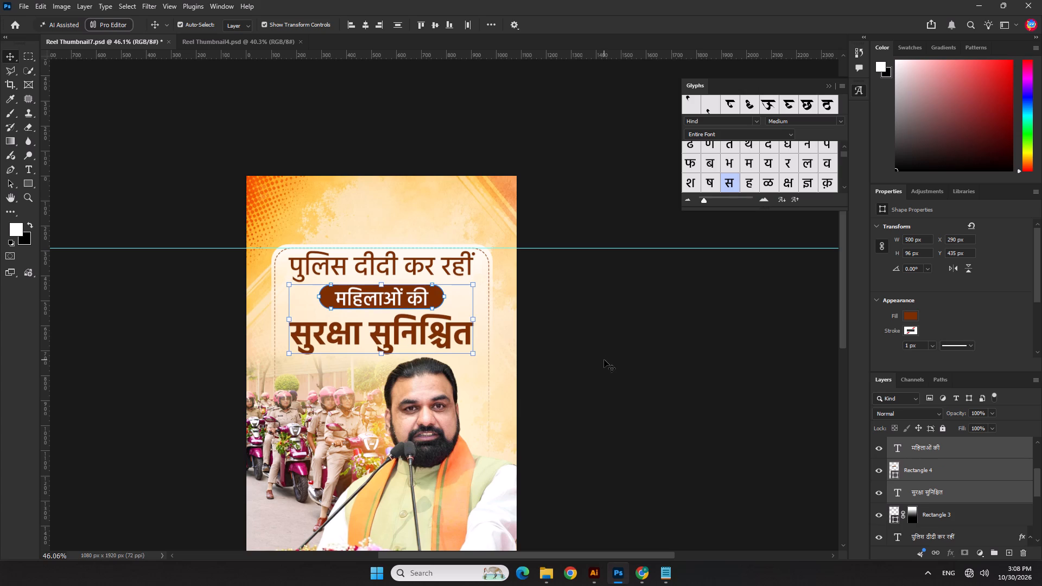
{"action": "left_click", "coordinate": [604, 360]}
Save the document with the adjusted headline.
{"action": "scroll", "coordinate": [604, 360], "scroll_direction": "down", "scroll_amount": 4}
{"action": "key", "text": "ctrl+s"}
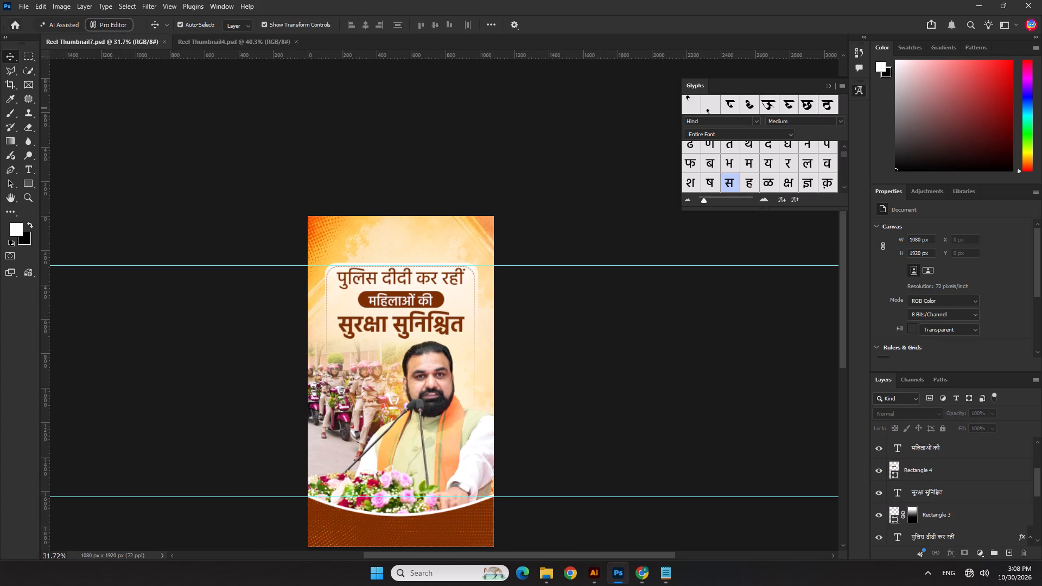
Save a PNG copy at large file size, replacing Reel Thumbnail7 copy.png in the 30.10.26 folder.
{"action": "scroll", "coordinate": [323, 297], "scroll_direction": "down", "scroll_amount": 5}
{"action": "scroll", "coordinate": [505, 317], "scroll_direction": "up", "scroll_amount": 3}
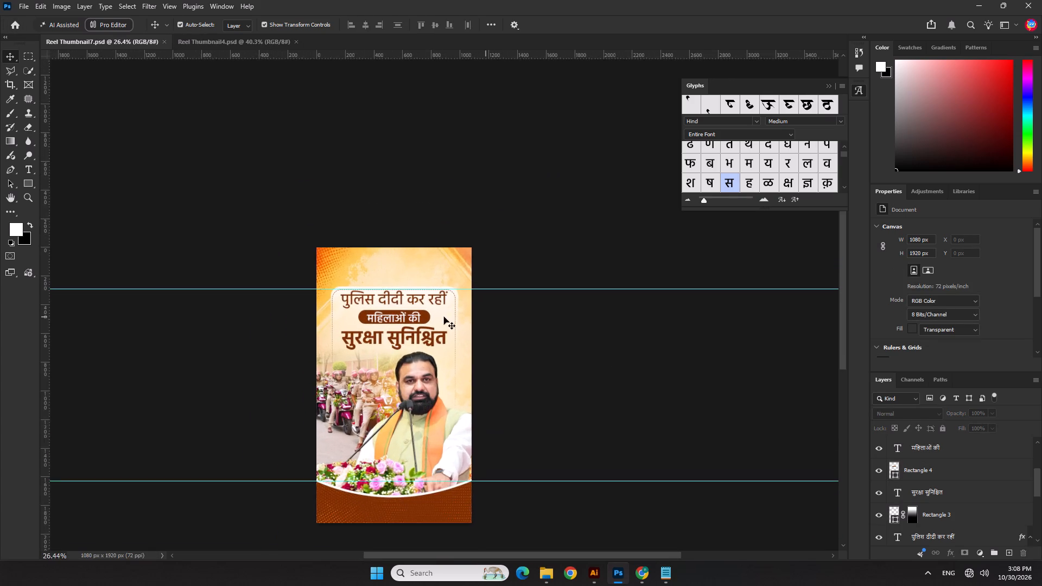
{"action": "scroll", "coordinate": [444, 317], "scroll_direction": "up", "scroll_amount": 3}
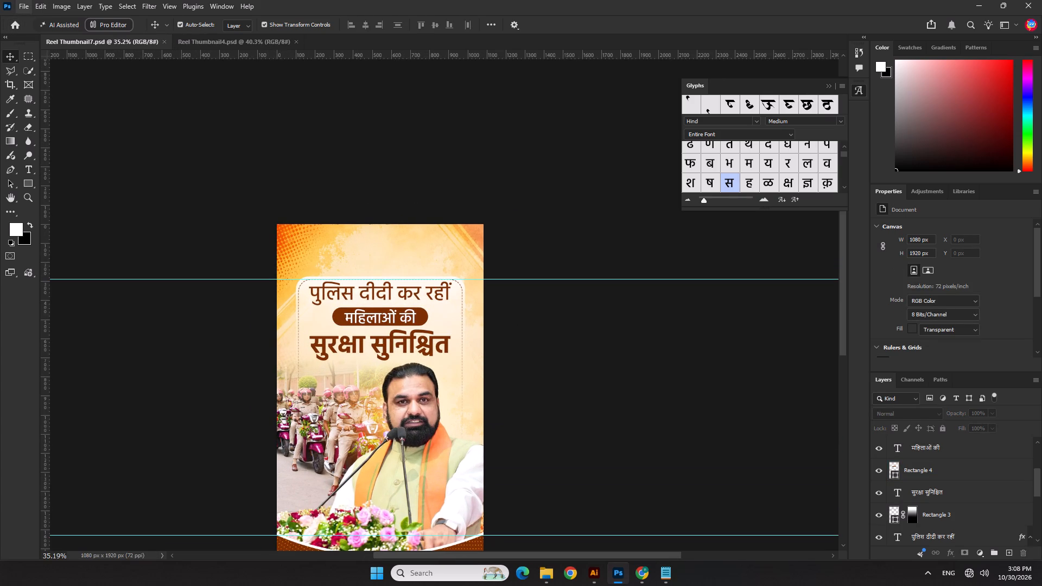
{"action": "left_click", "coordinate": [314, 290]}
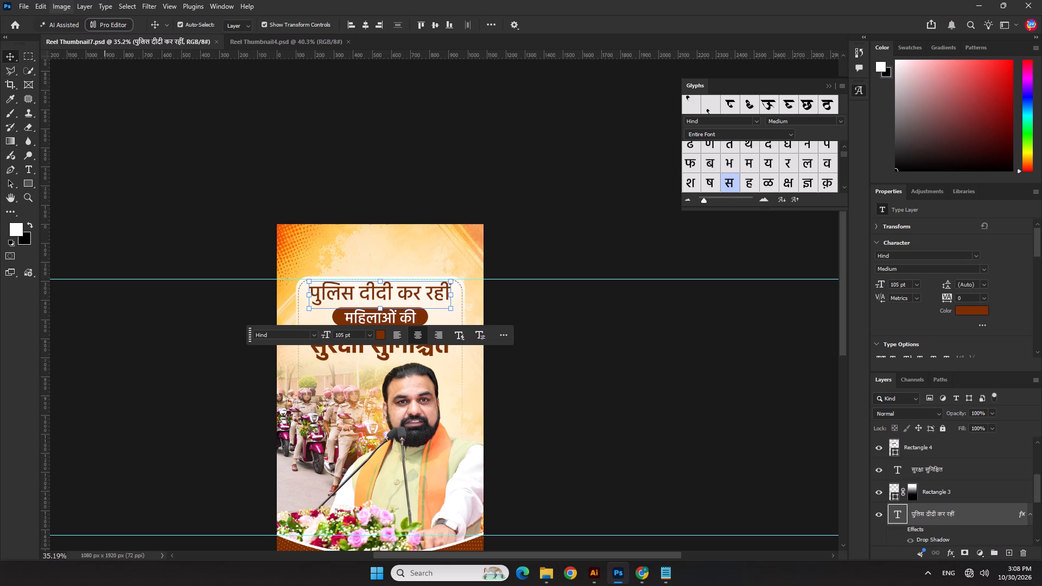
{"action": "left_click", "coordinate": [26, 1]}
{"action": "left_click", "coordinate": [67, 145]}
{"action": "left_click", "coordinate": [156, 464]}
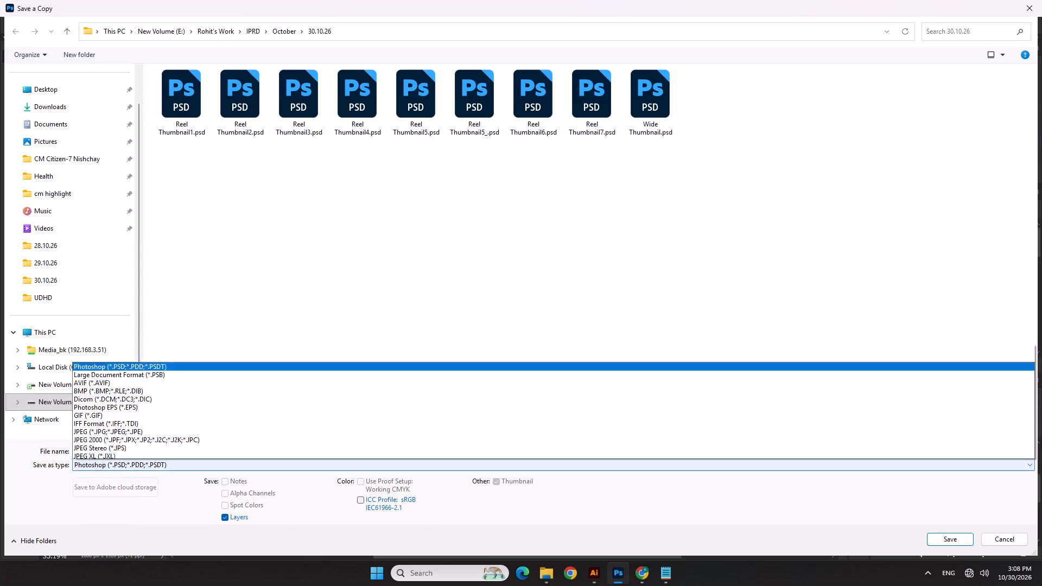
{"action": "left_click", "coordinate": [117, 392]}
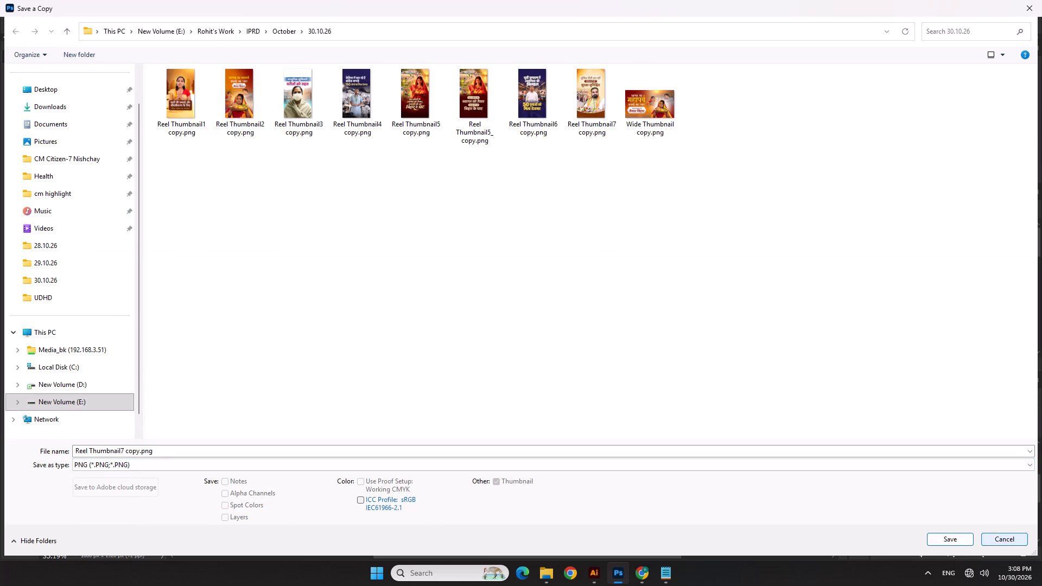
{"action": "left_click", "coordinate": [950, 536]}
{"action": "left_click", "coordinate": [530, 287]}
{"action": "left_click", "coordinate": [601, 168]}
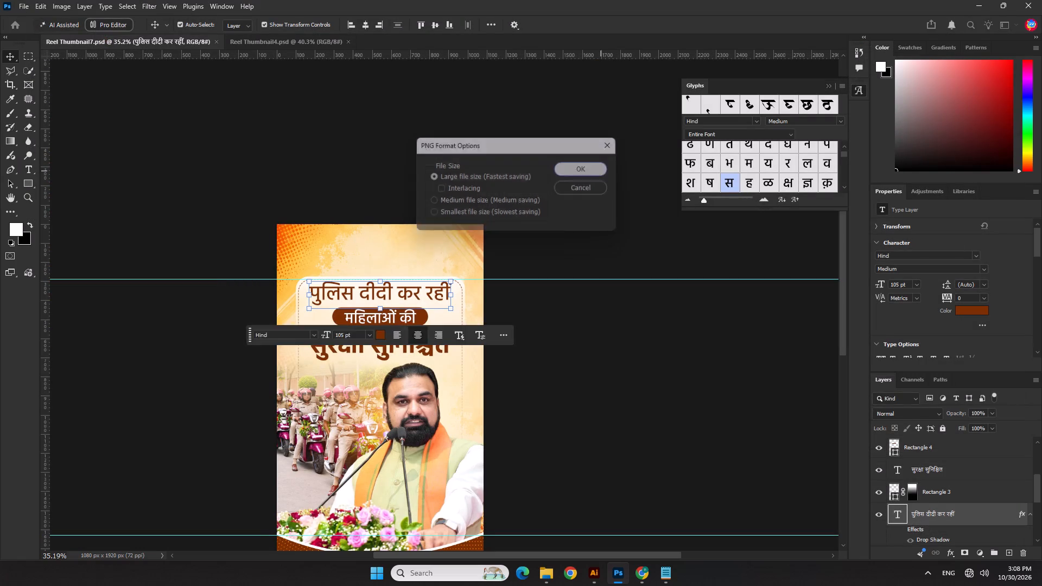
{"action": "left_click", "coordinate": [632, 394]}
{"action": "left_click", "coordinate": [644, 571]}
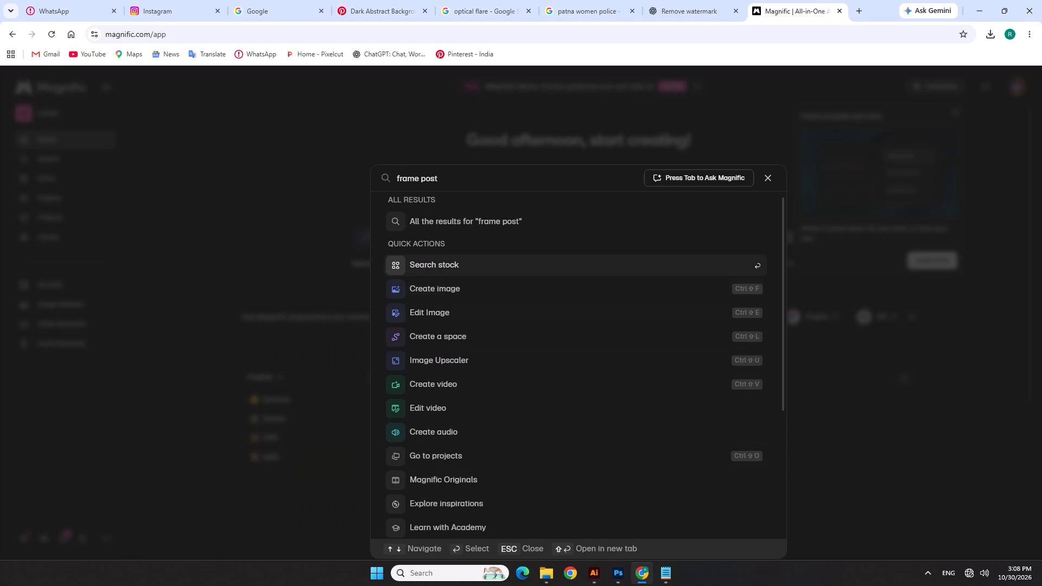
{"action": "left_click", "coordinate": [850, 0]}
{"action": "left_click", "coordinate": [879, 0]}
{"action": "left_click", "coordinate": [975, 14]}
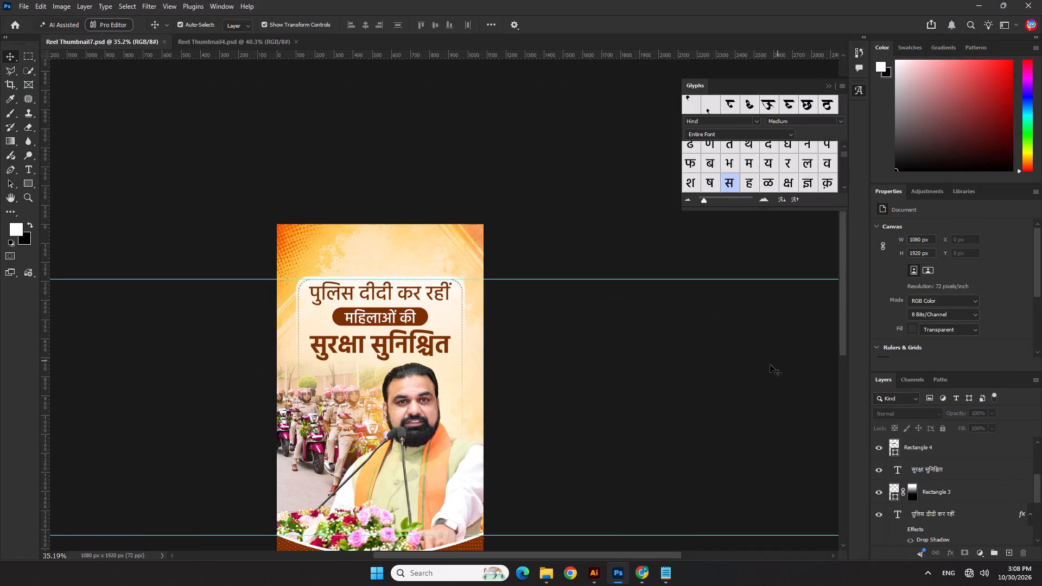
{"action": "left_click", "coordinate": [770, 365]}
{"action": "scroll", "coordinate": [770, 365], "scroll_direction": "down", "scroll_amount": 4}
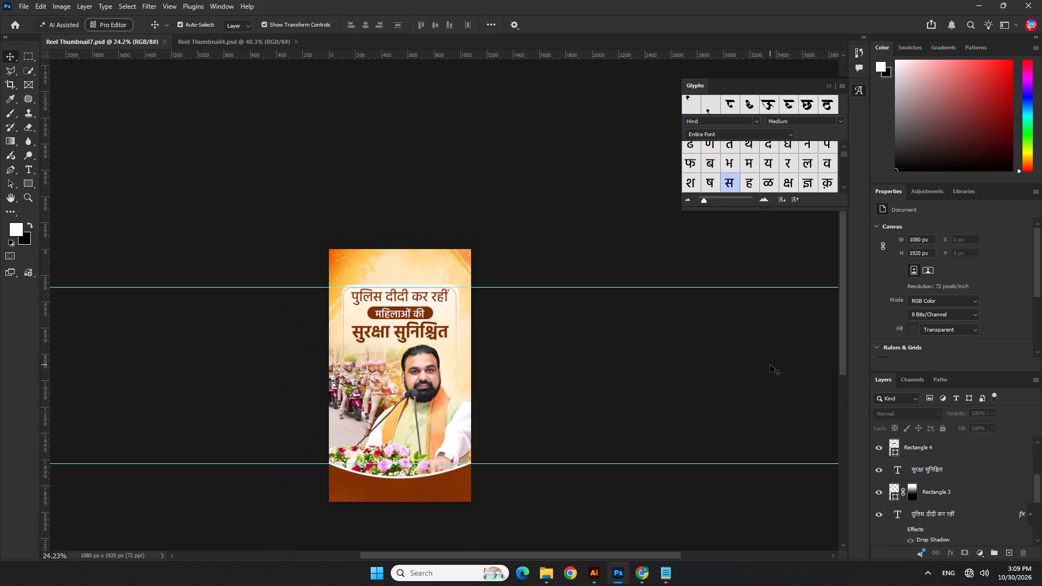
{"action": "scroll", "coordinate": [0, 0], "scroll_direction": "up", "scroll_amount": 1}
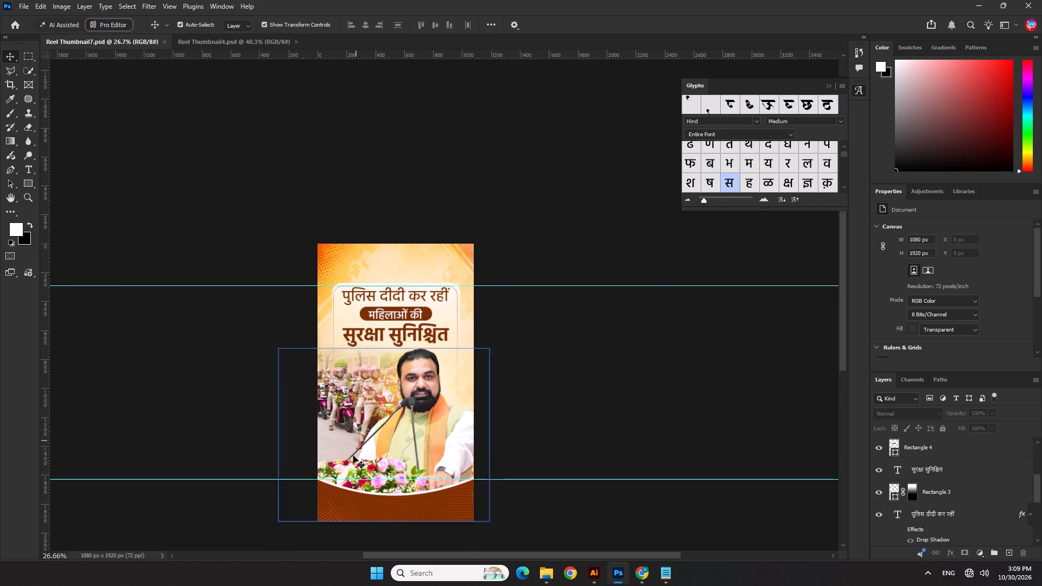
Switch to Chrome, where the Magnific page is open.
{"action": "left_click", "coordinate": [631, 570]}
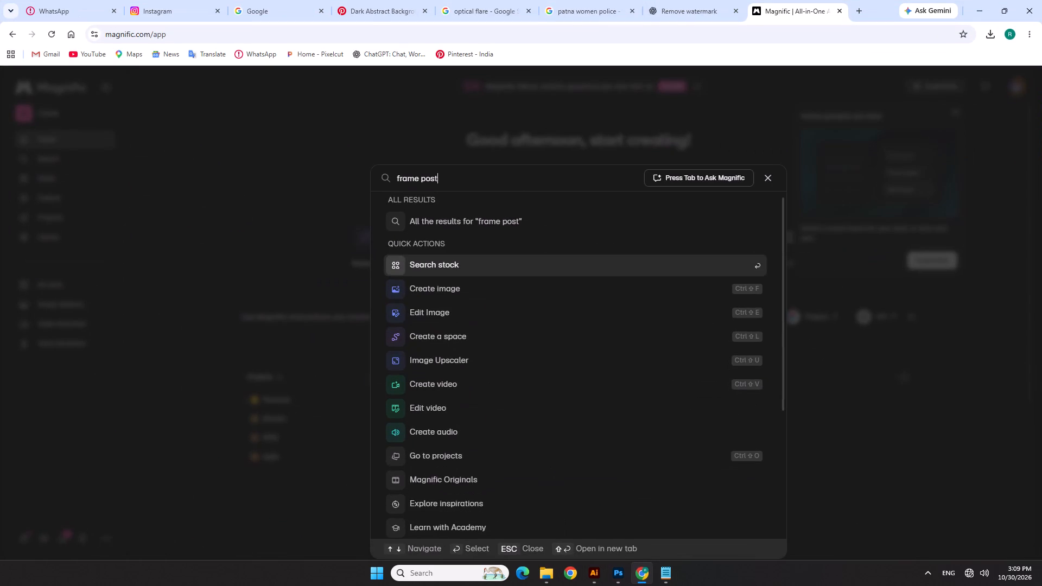